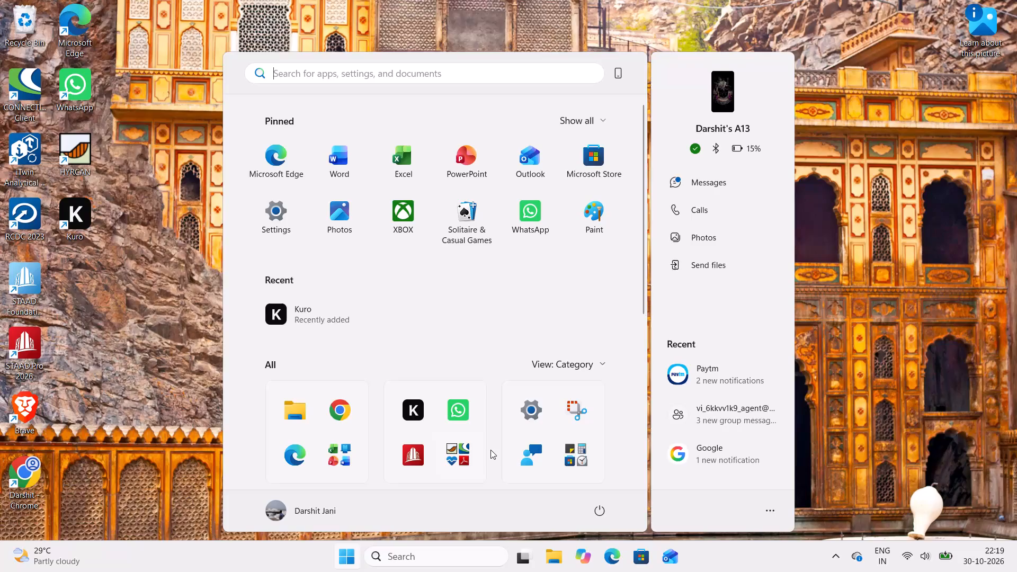
Launch Excel and open the recent workbook SBC AGE.
double_click(406, 157)
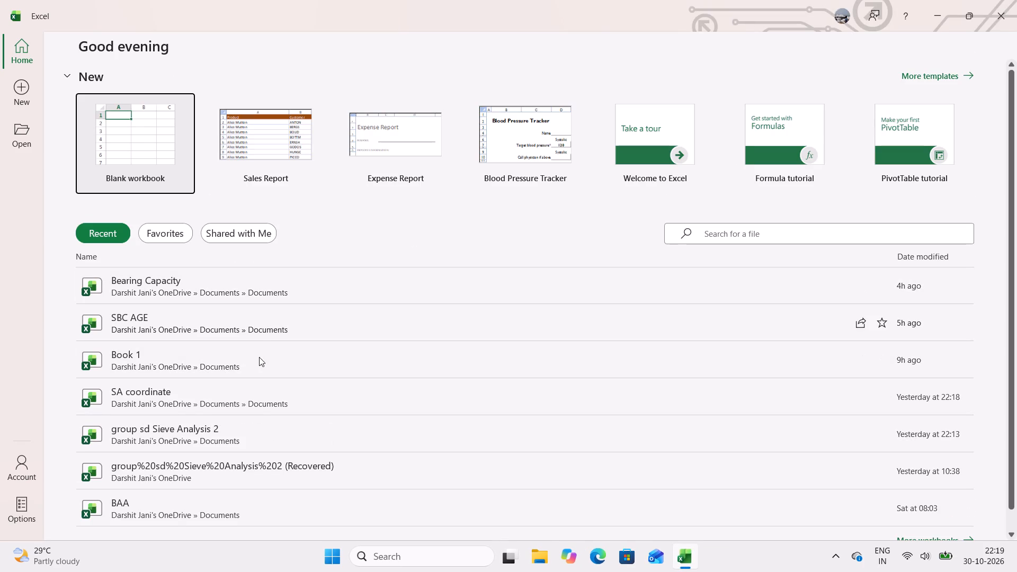
double_click(257, 341)
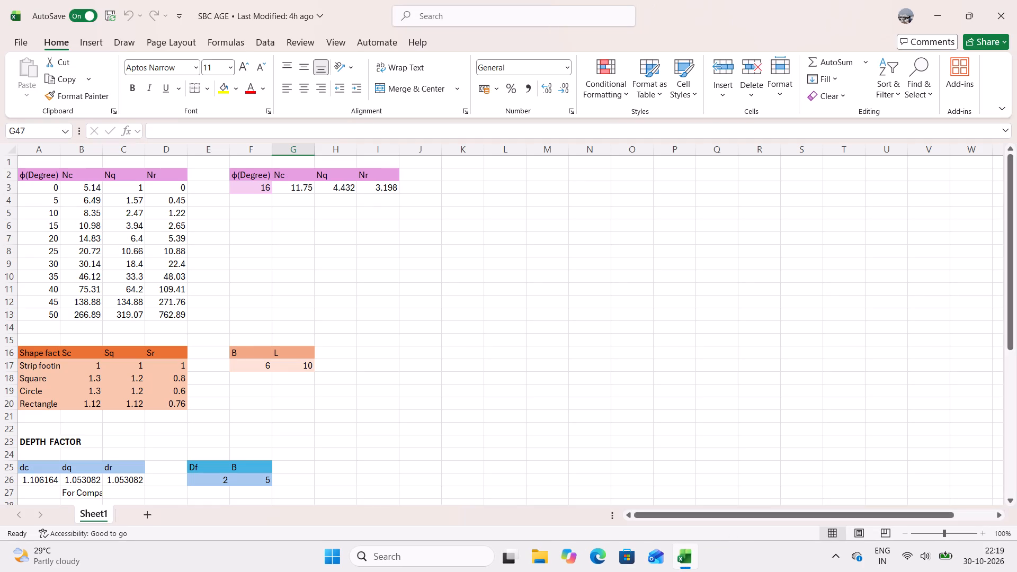
Examine the row 42 calculation table across its columns, plus the w' formula in A40 and the Zw input in C40.
scroll(260, 338, down, 9)
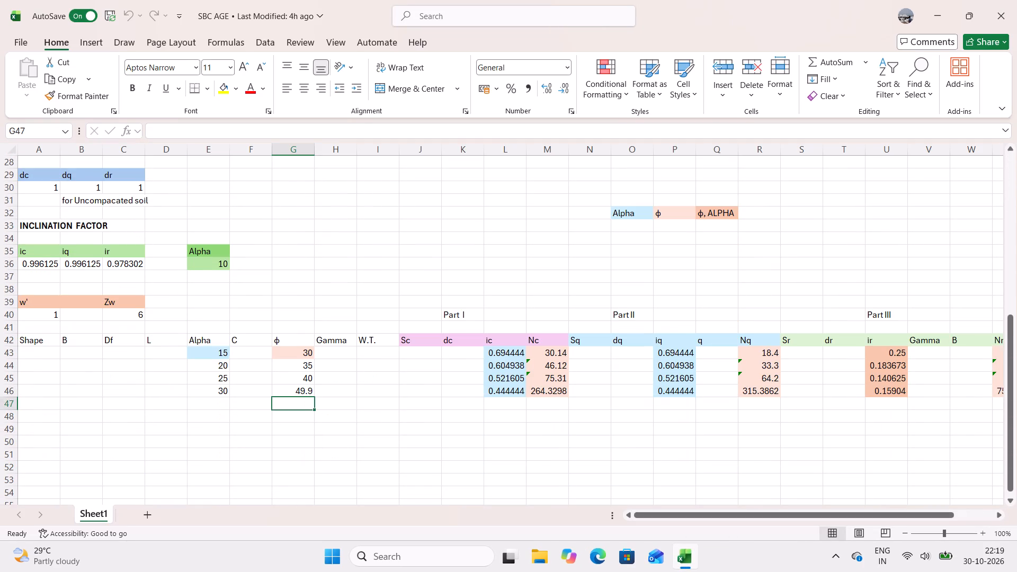
scroll(260, 338, down, 1)
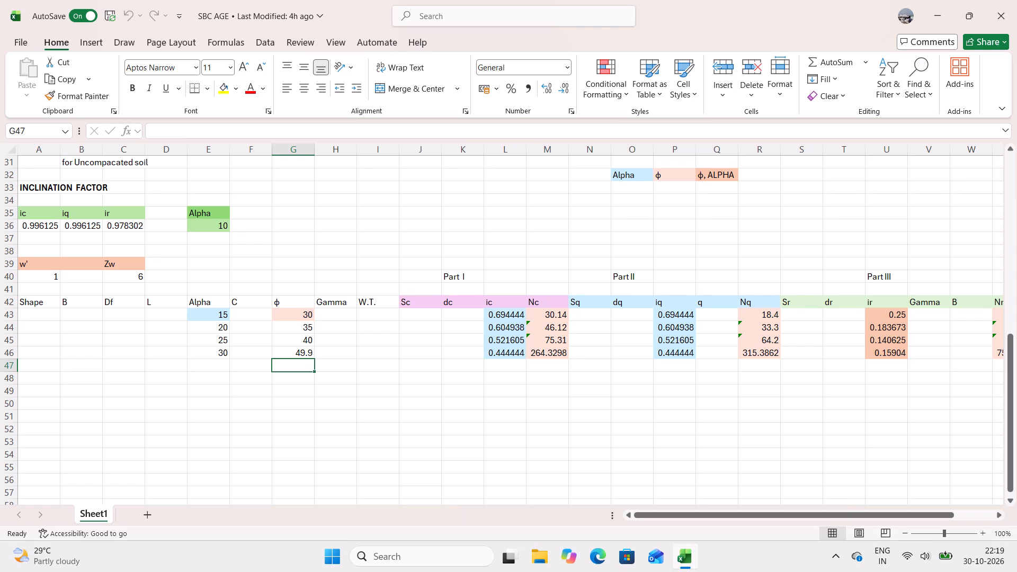
click(376, 354)
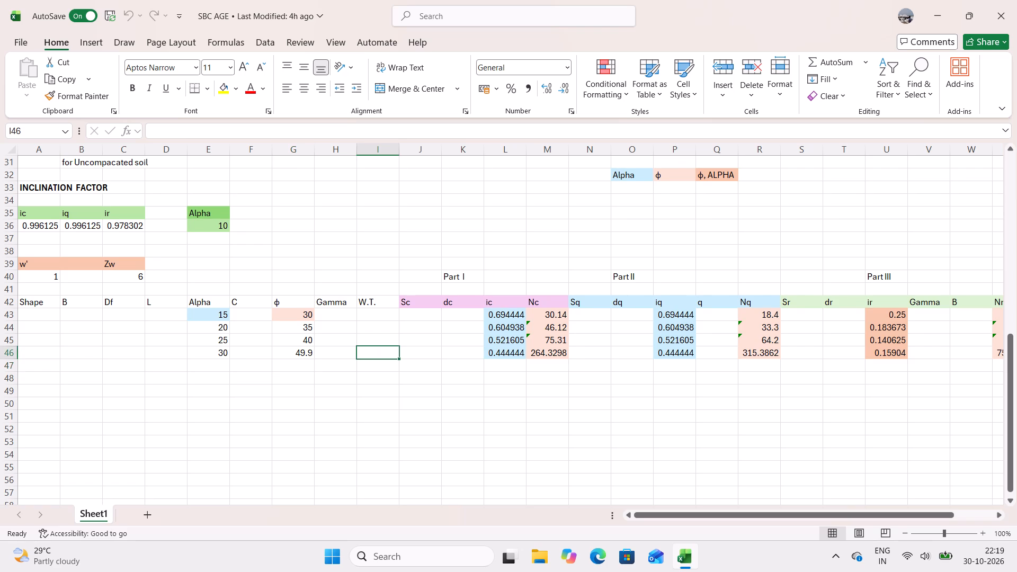
scroll(380, 334, up, 1)
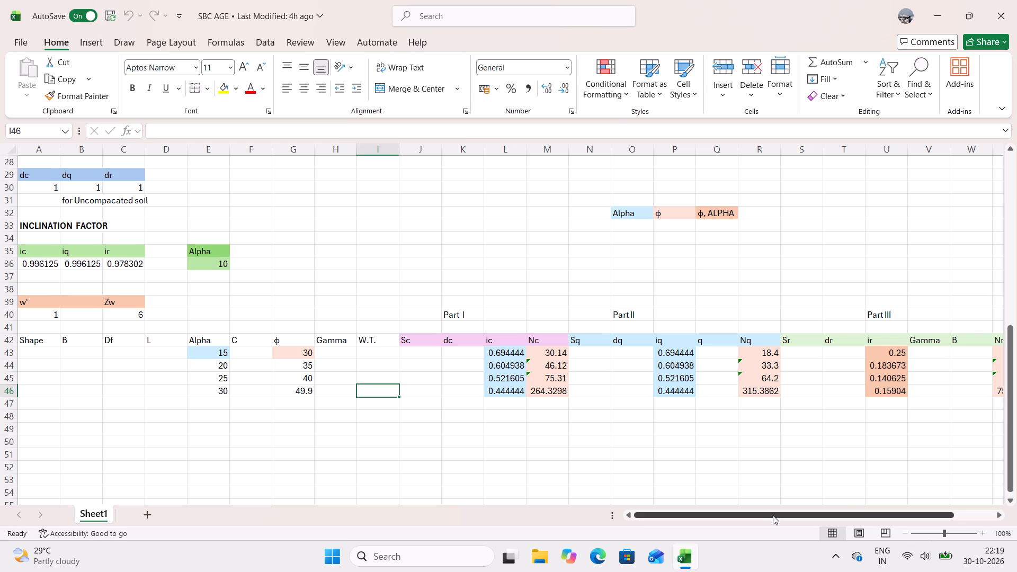
drag(774, 512, 824, 497)
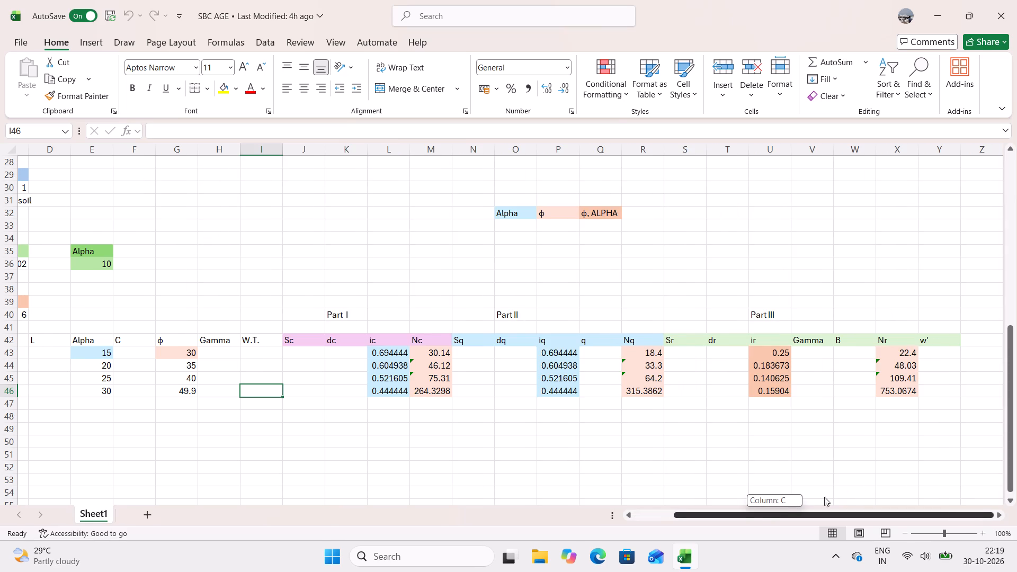
drag(824, 497, 743, 516)
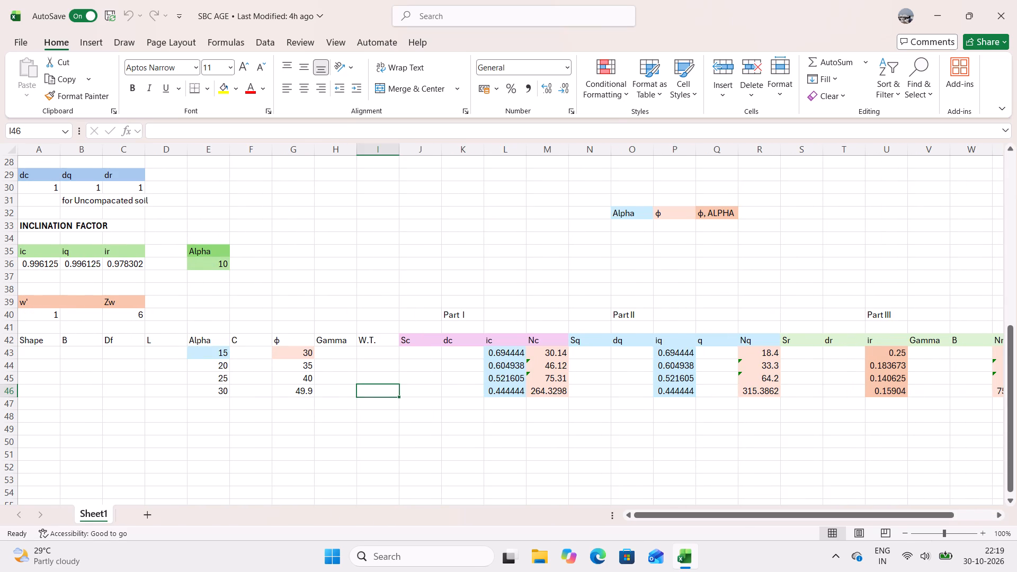
click(40, 317)
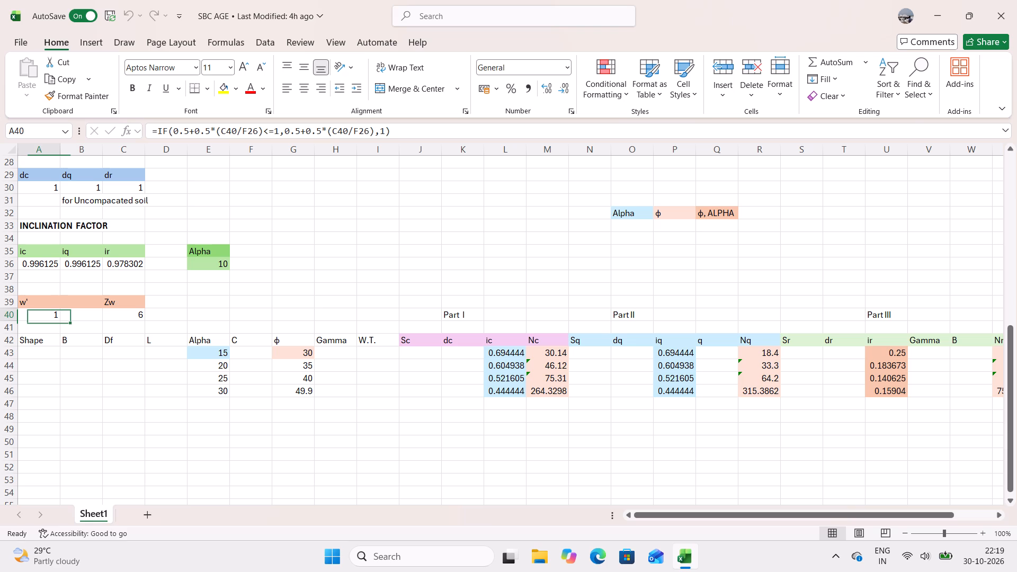
click(122, 314)
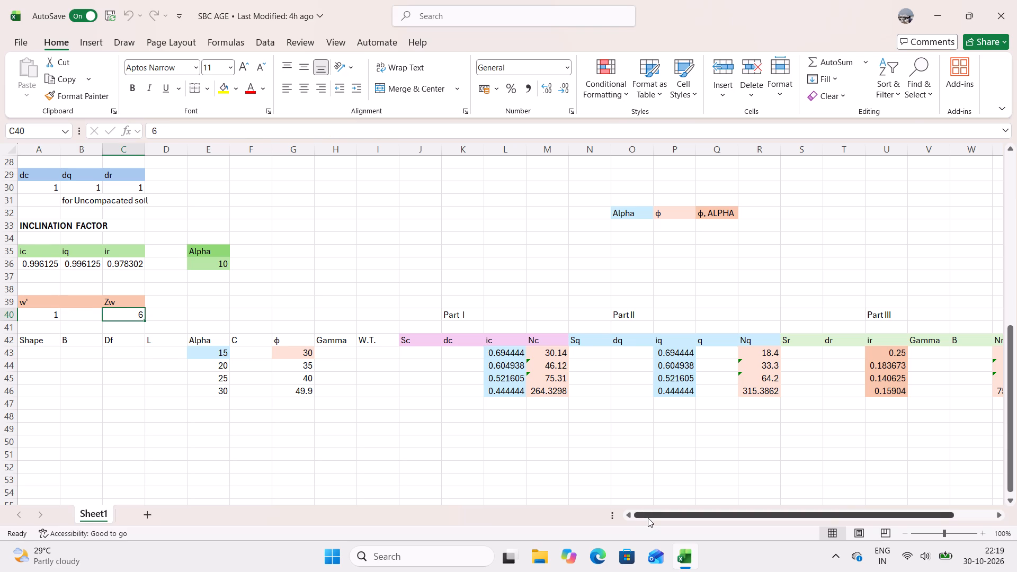
drag(650, 517, 626, 504)
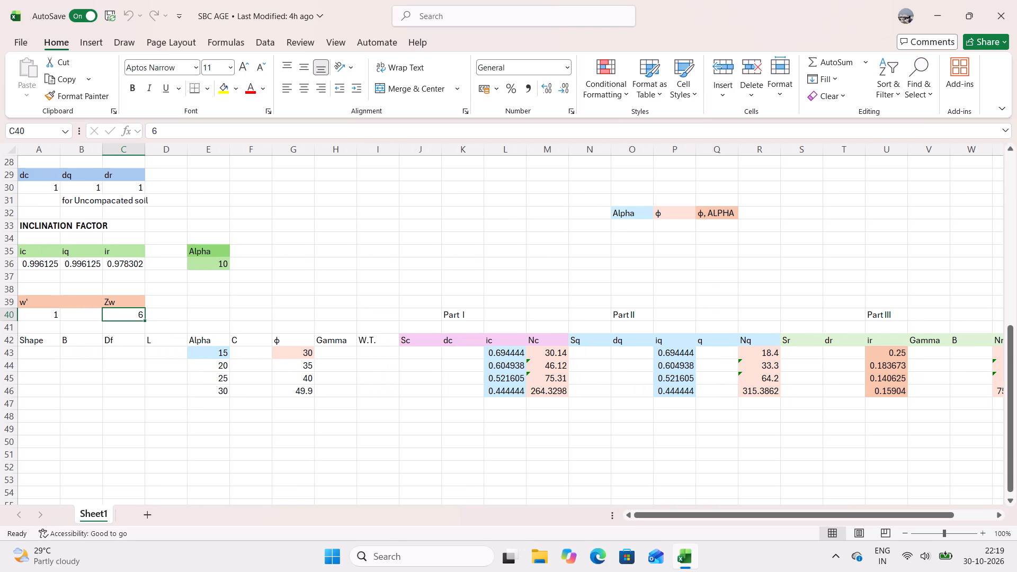
Review the W.T. column and the Part I to Part III factor columns up to w' in the calculation table.
click(373, 336)
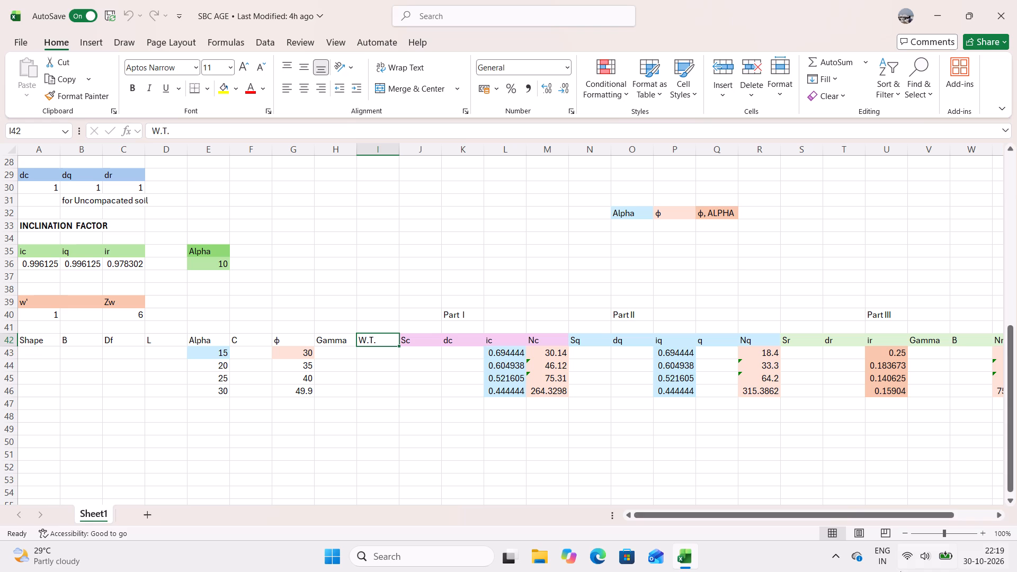
drag(847, 511, 905, 504)
click(546, 361)
right_click(547, 359)
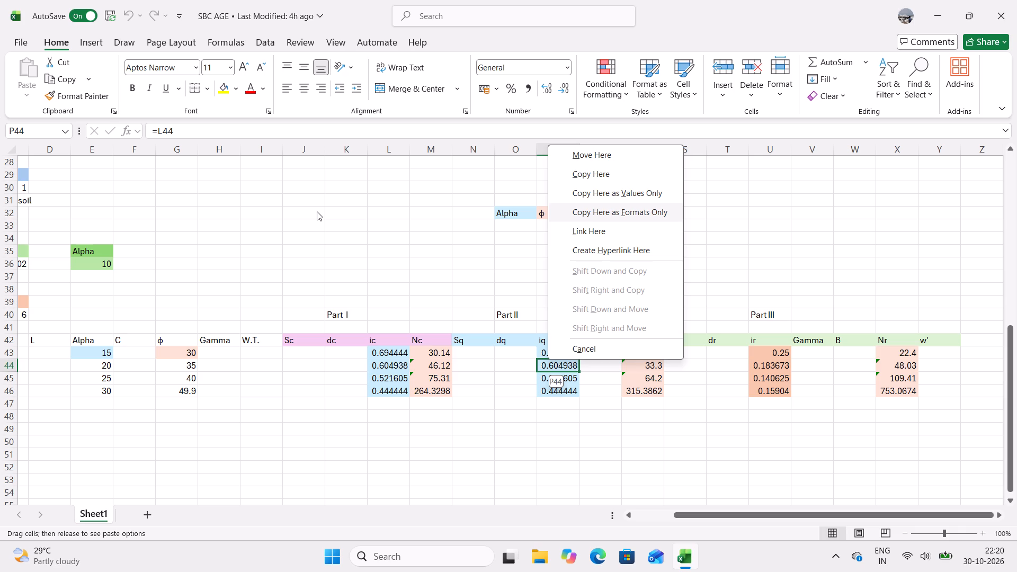
click(283, 242)
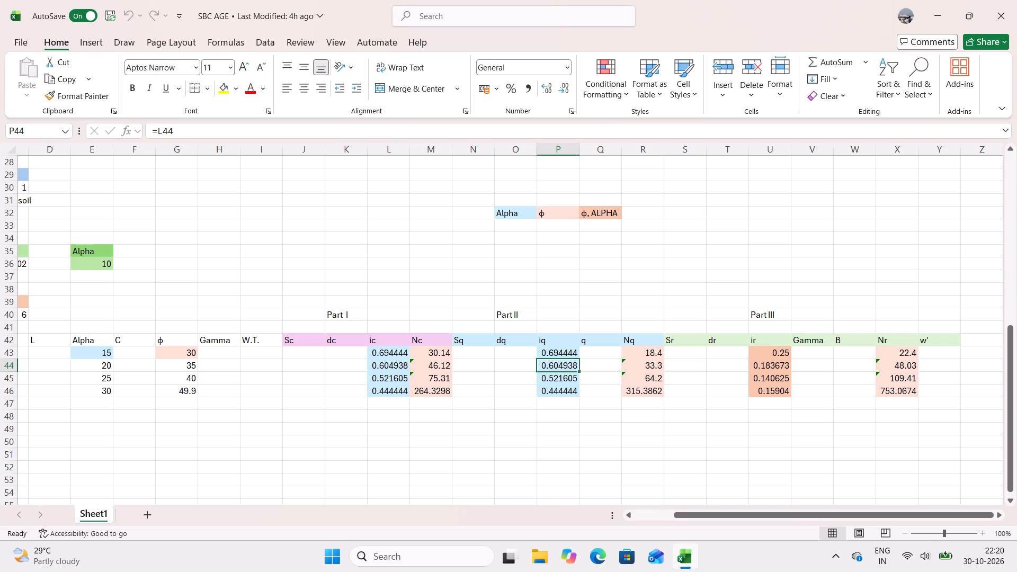
click(256, 347)
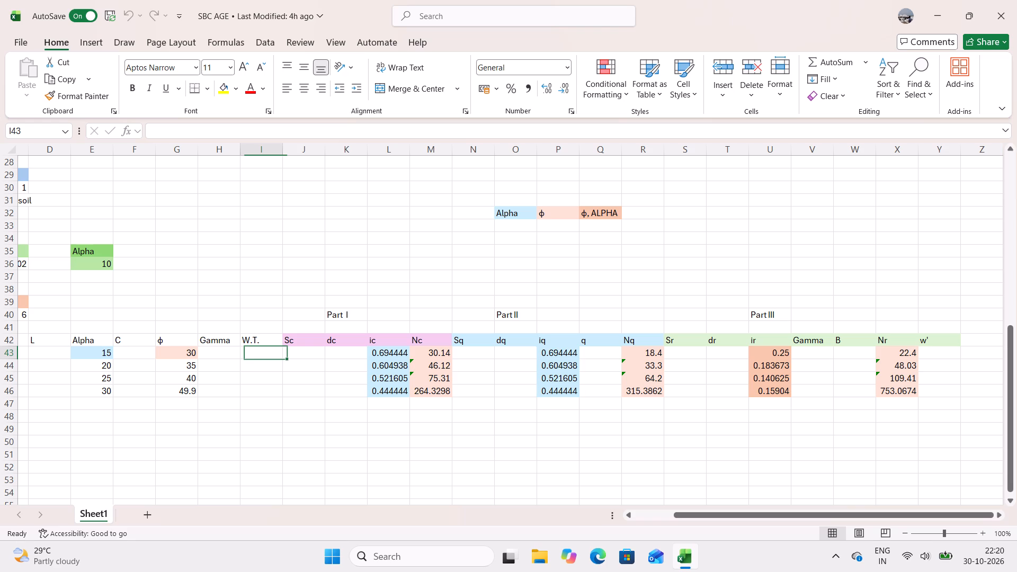
drag(744, 511, 803, 511)
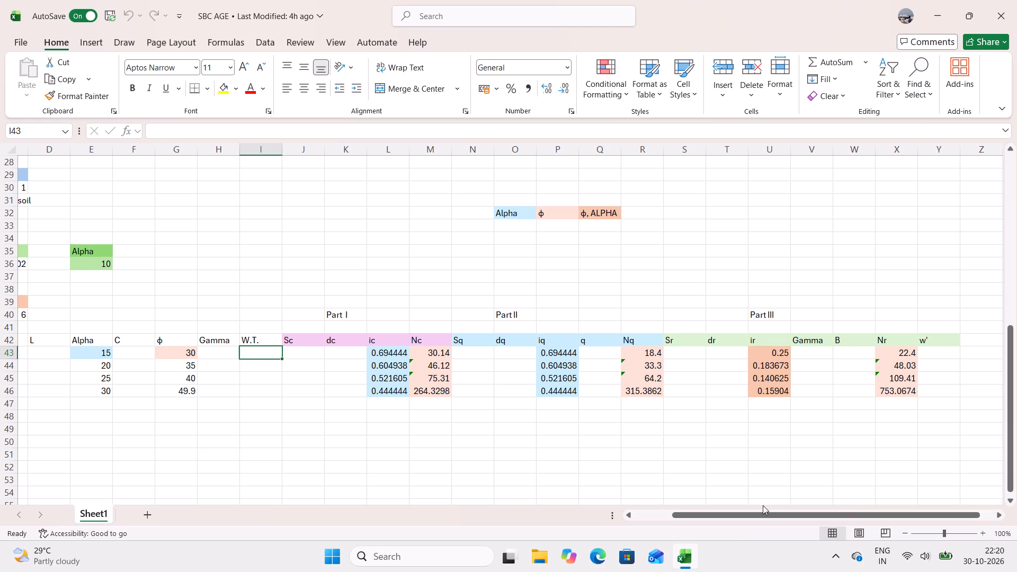
click(966, 337)
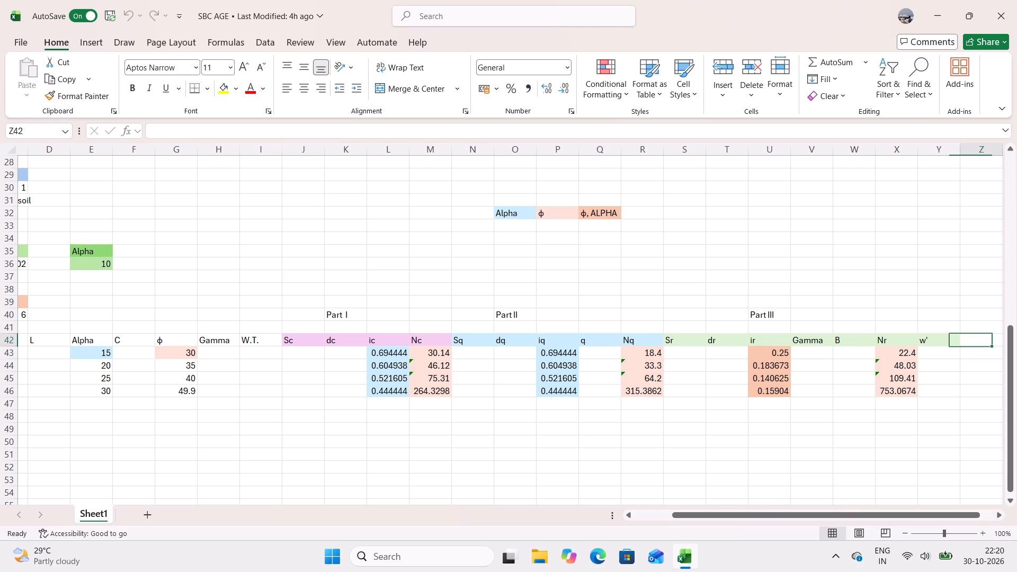
click(947, 341)
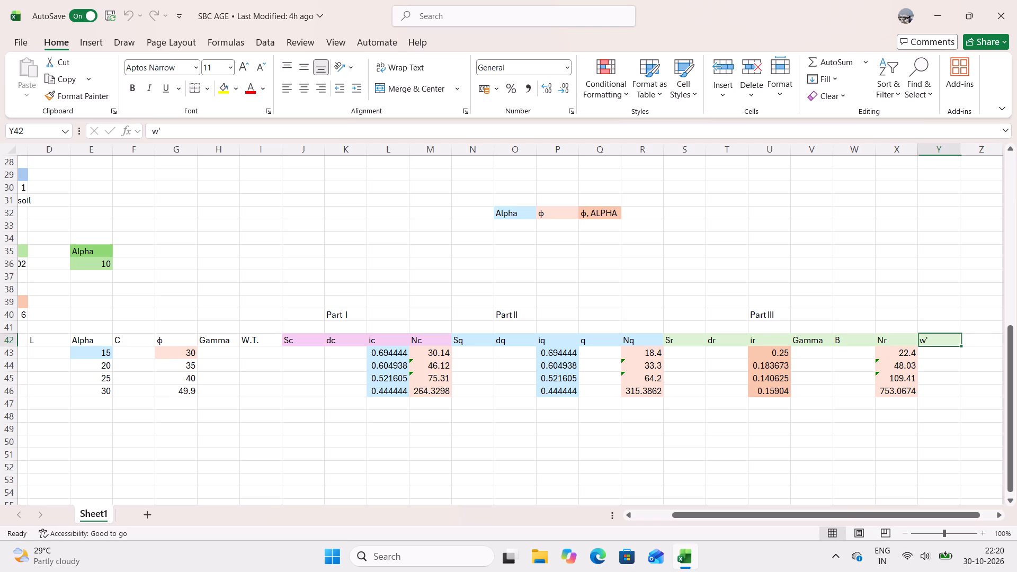
key(Right)
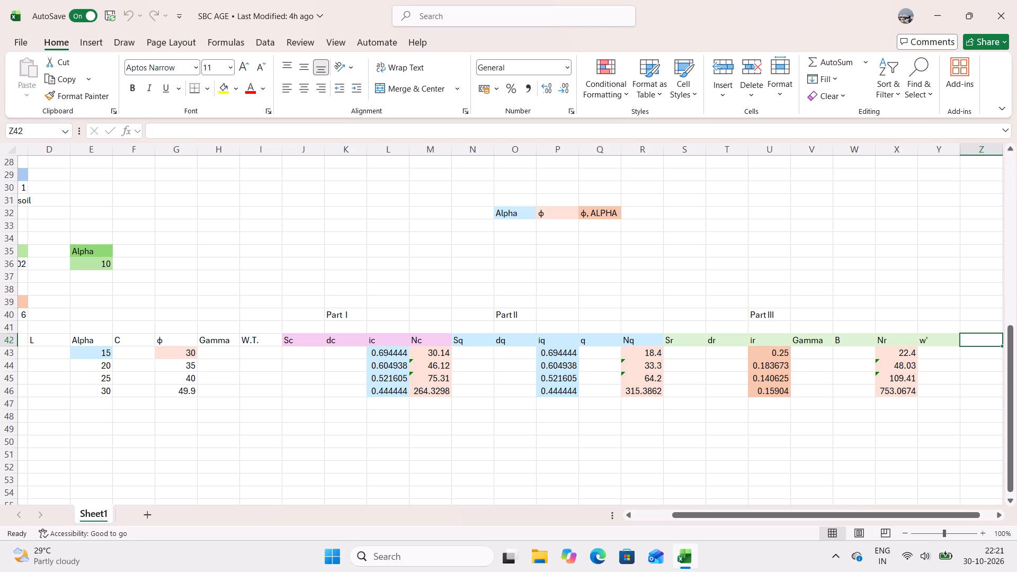
click(265, 358)
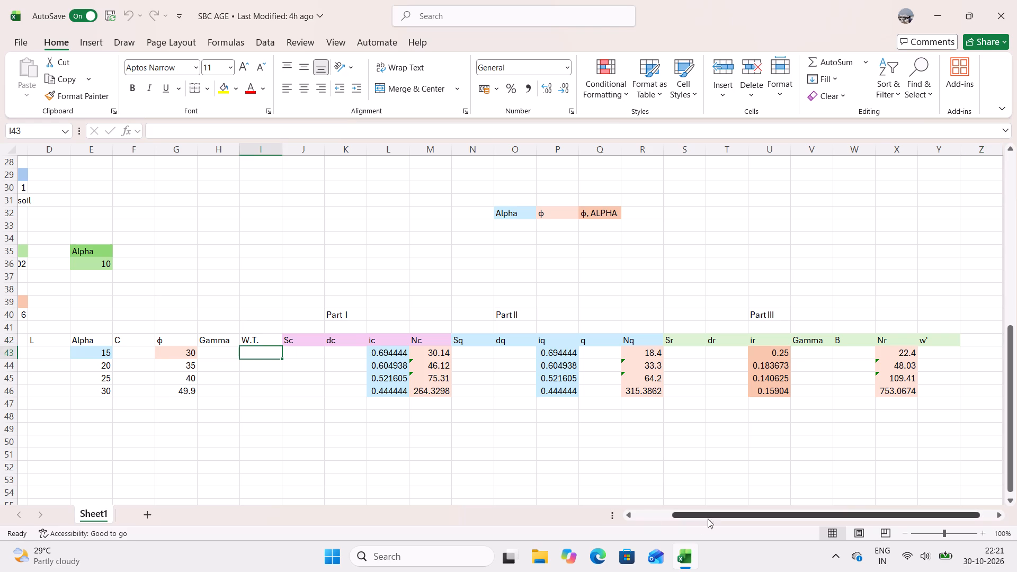
drag(716, 514, 638, 546)
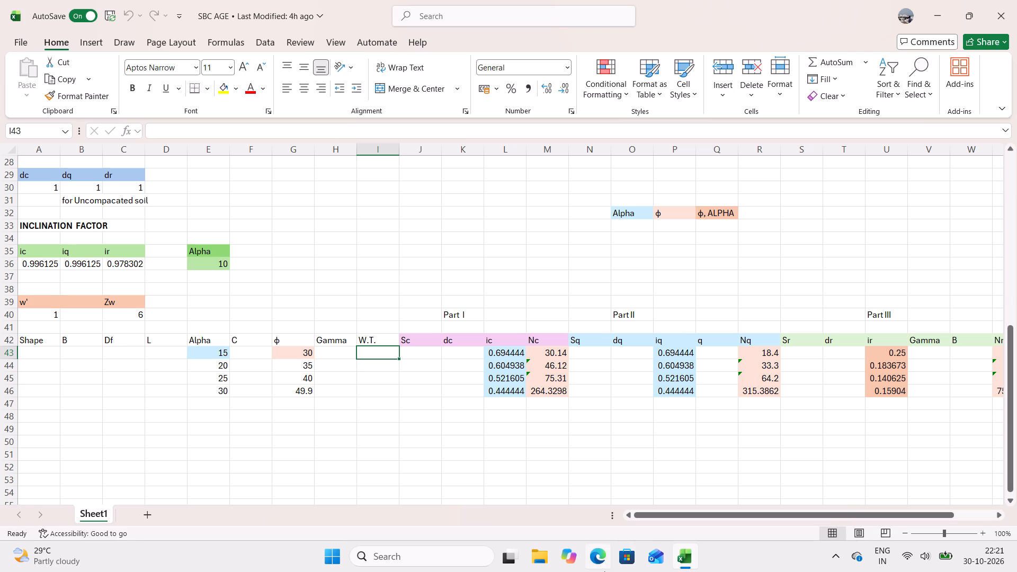
Replace the W.T. header in cell I42 with "Zw(water table)".
click(378, 336)
key(BackSpace)
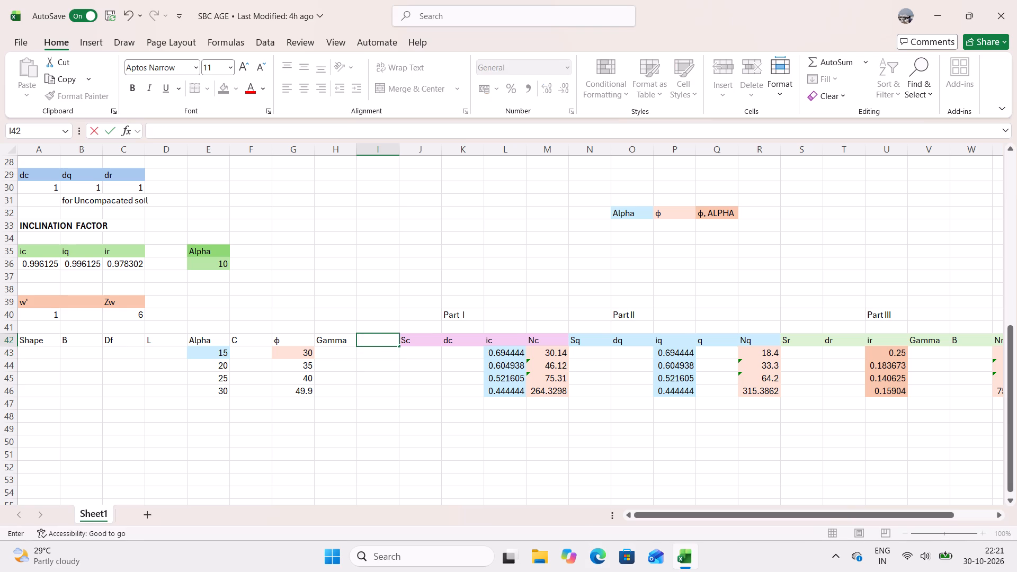
key(z)
key(BackSpace)
key(w)
key(shift+parenleft)
text(water)
key(space)
text(tab)
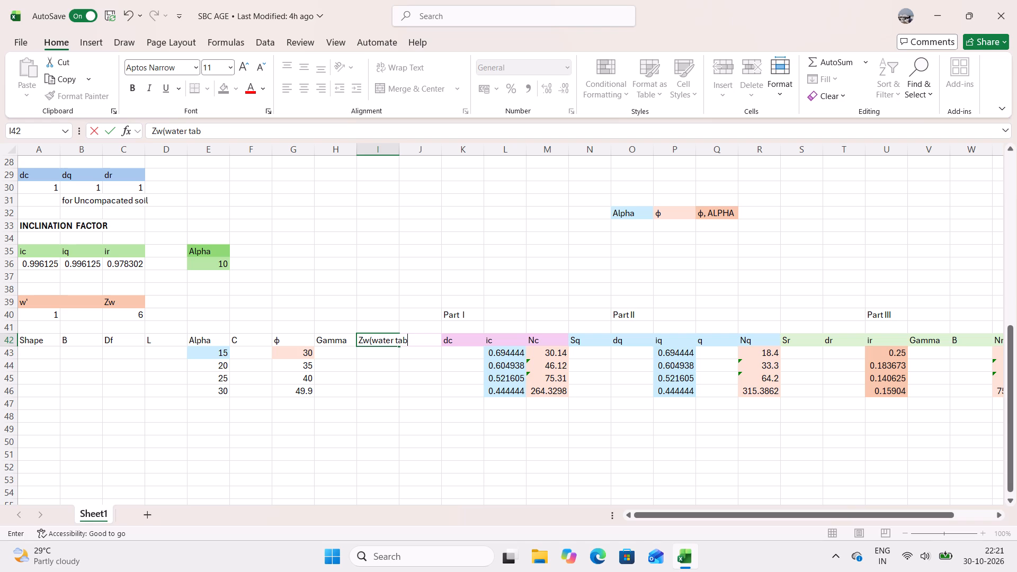
key(l)
key(e)
key(shift+parenright)
click(397, 381)
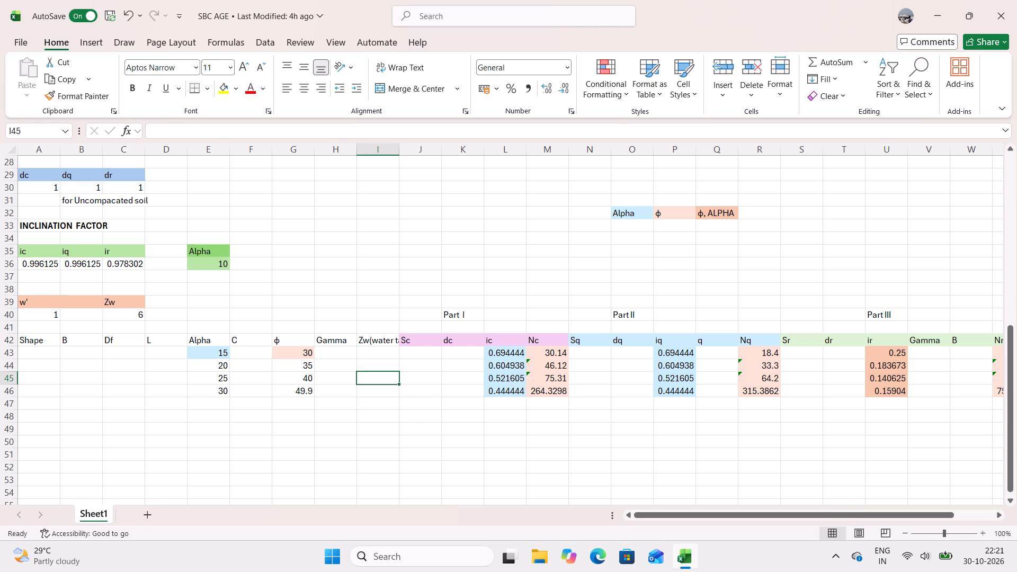
Copy the full text of the w' formula in cell A40.
click(42, 320)
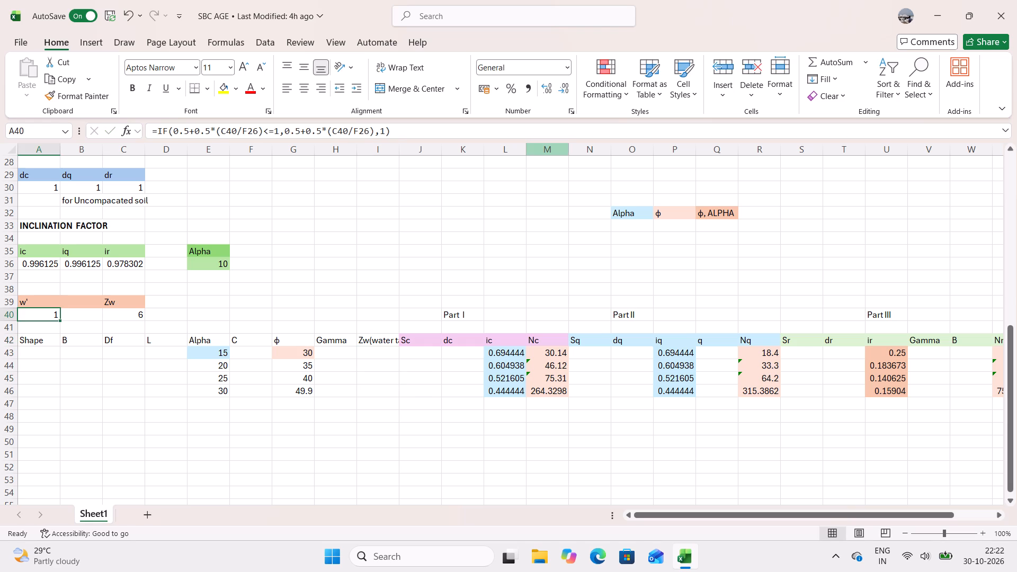
drag(405, 135, 108, 58)
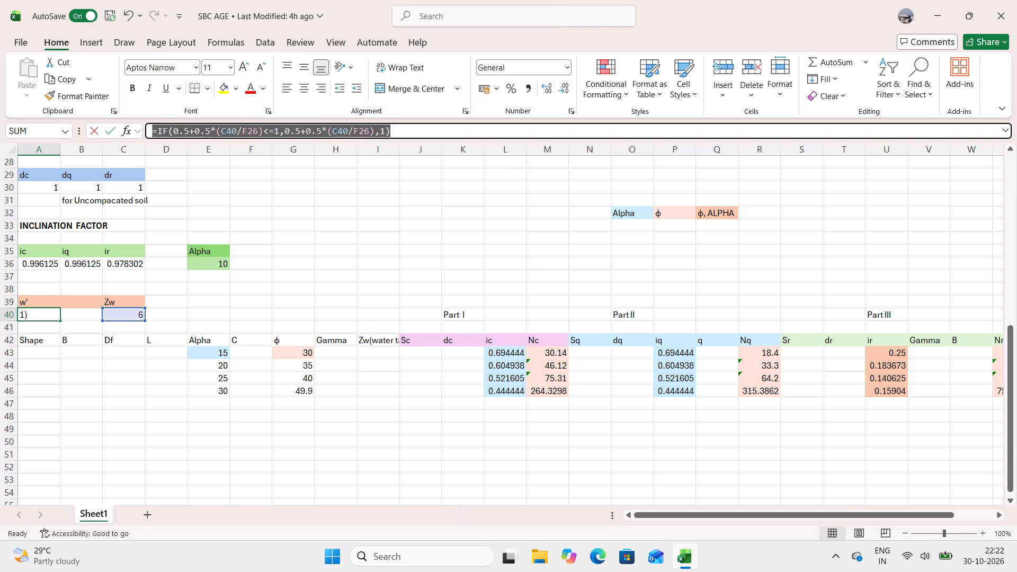
drag(108, 58, 38, 81)
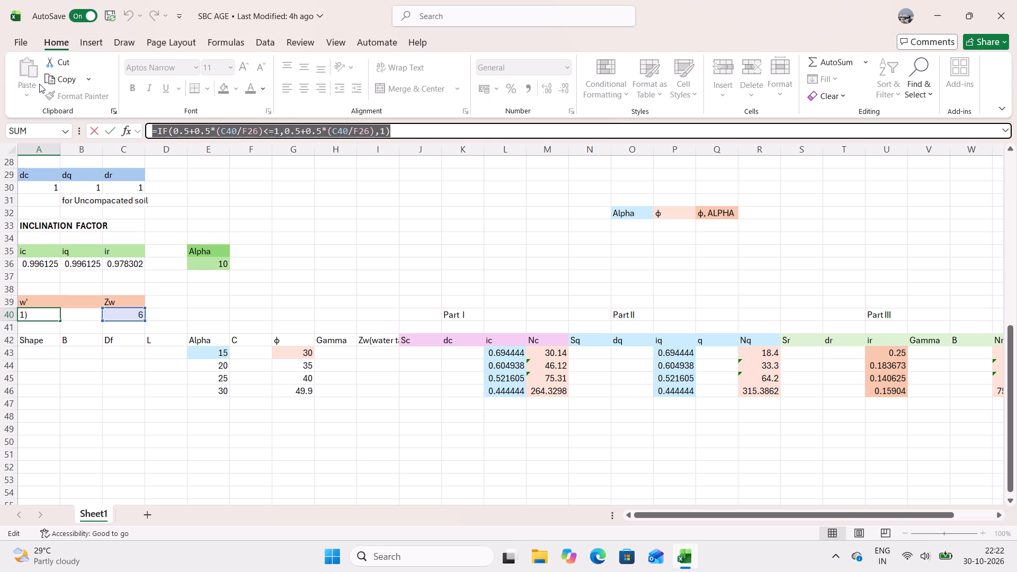
key(ctrl+c)
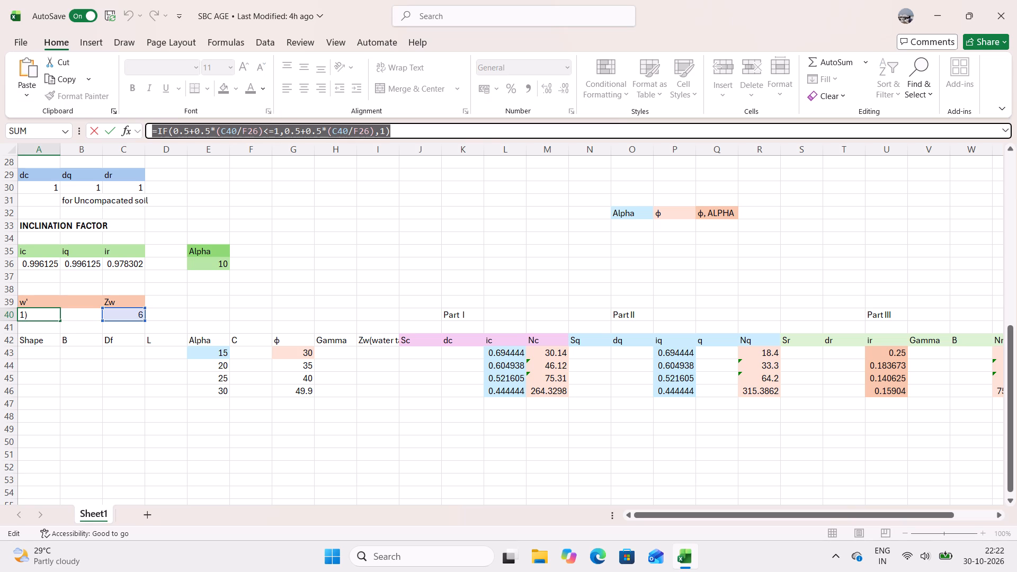
key(ctrl+c)
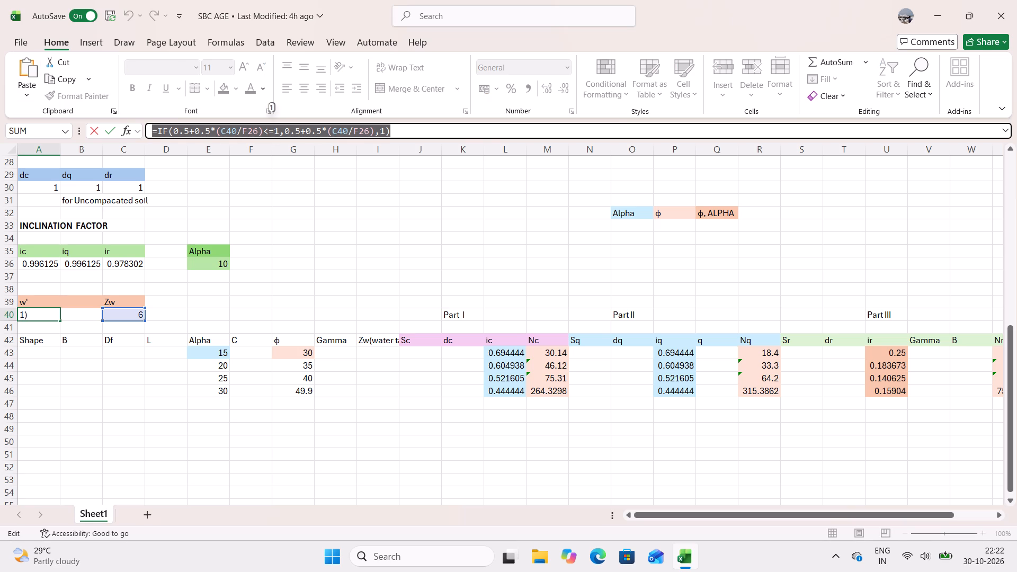
Examine the C40 and F26 references in A40's w' formula and the input cells they point to.
click(404, 124)
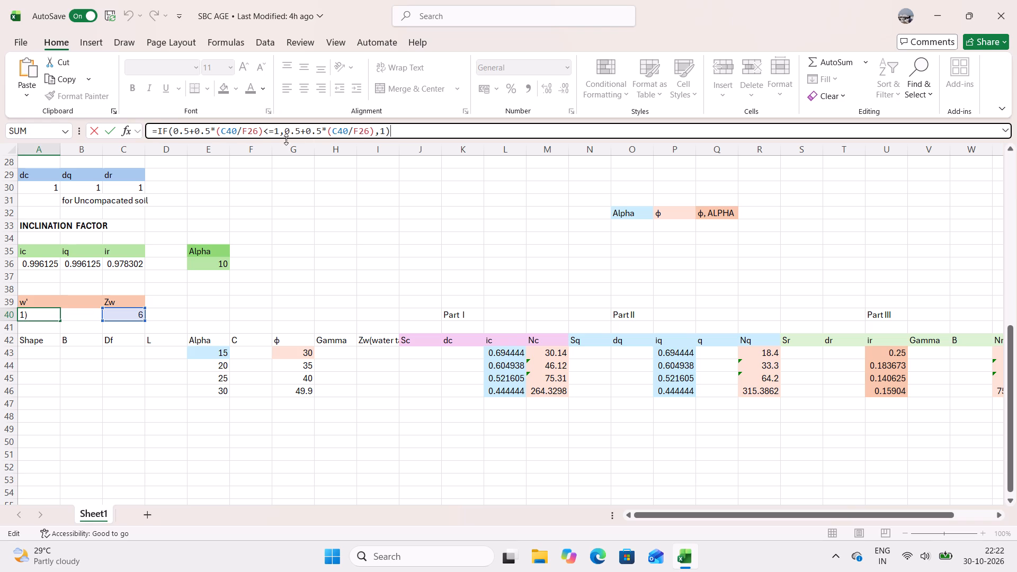
click(231, 132)
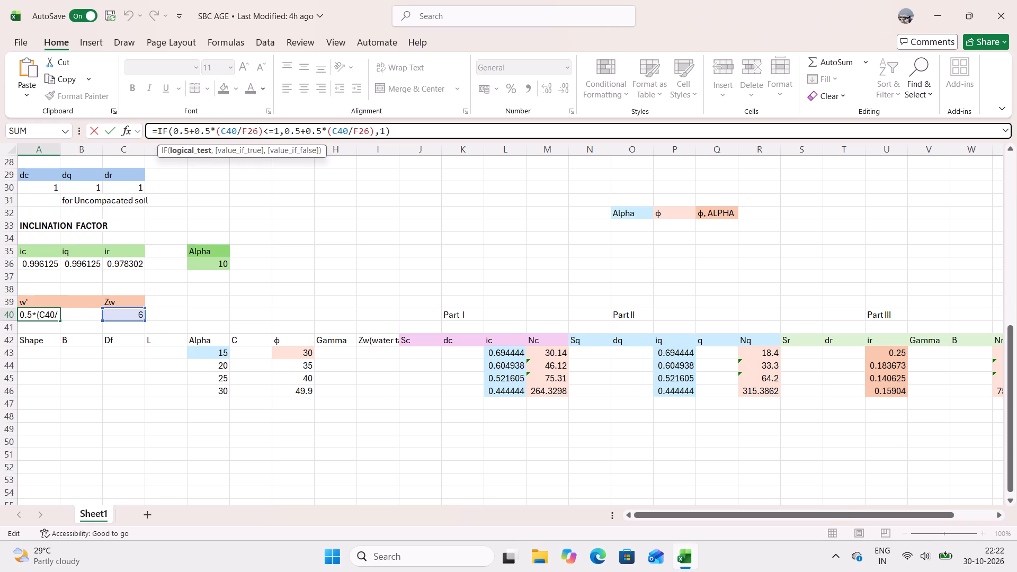
click(238, 129)
drag(238, 129, 217, 137)
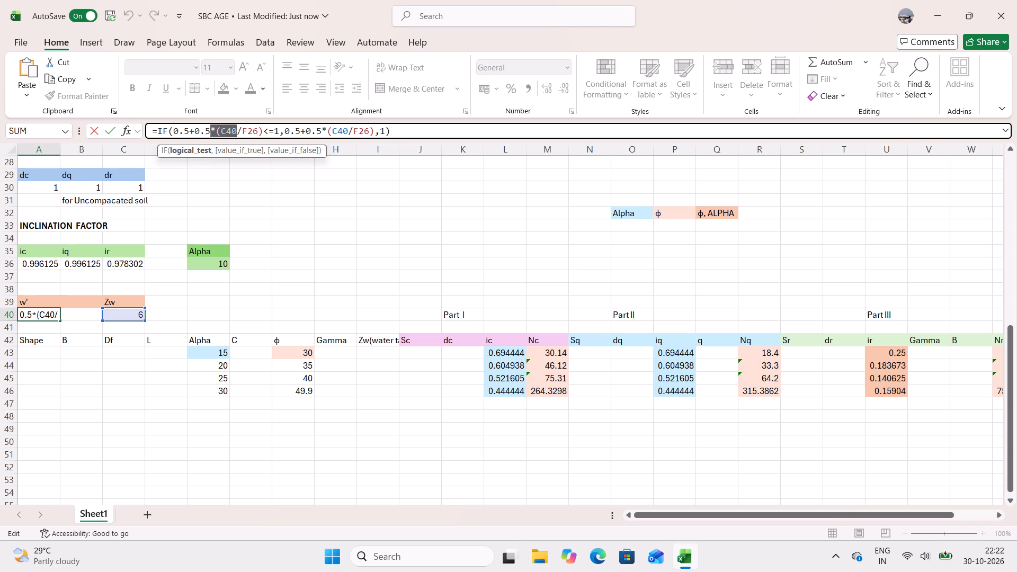
drag(217, 137, 223, 135)
drag(256, 134, 239, 136)
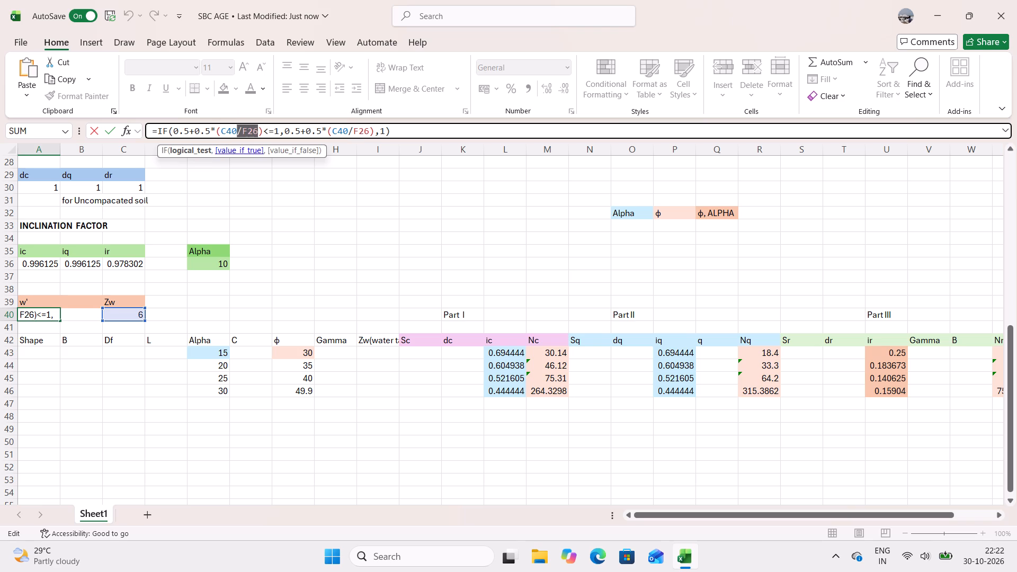
scroll(245, 234, up, 2)
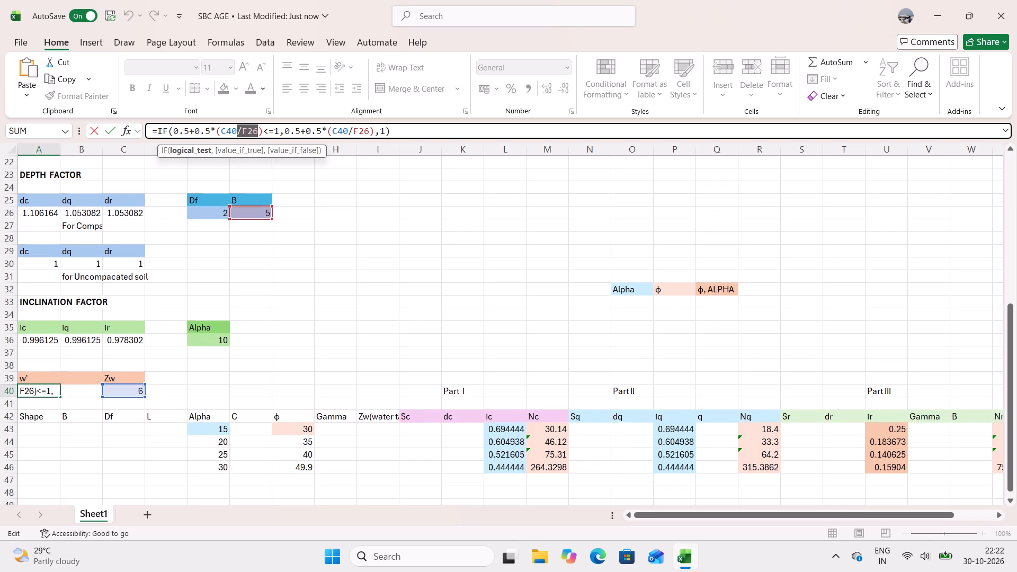
click(421, 132)
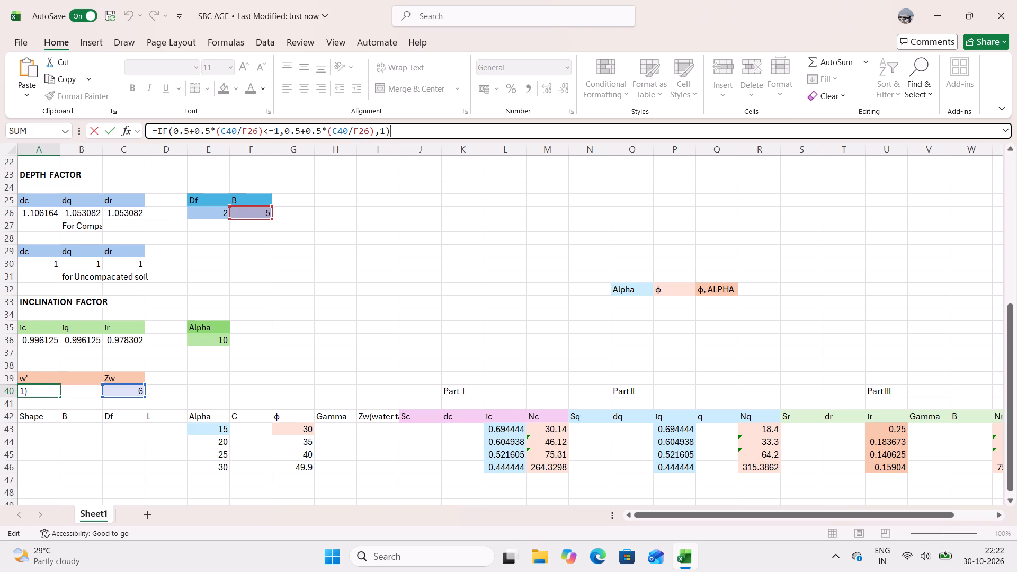
key(Return)
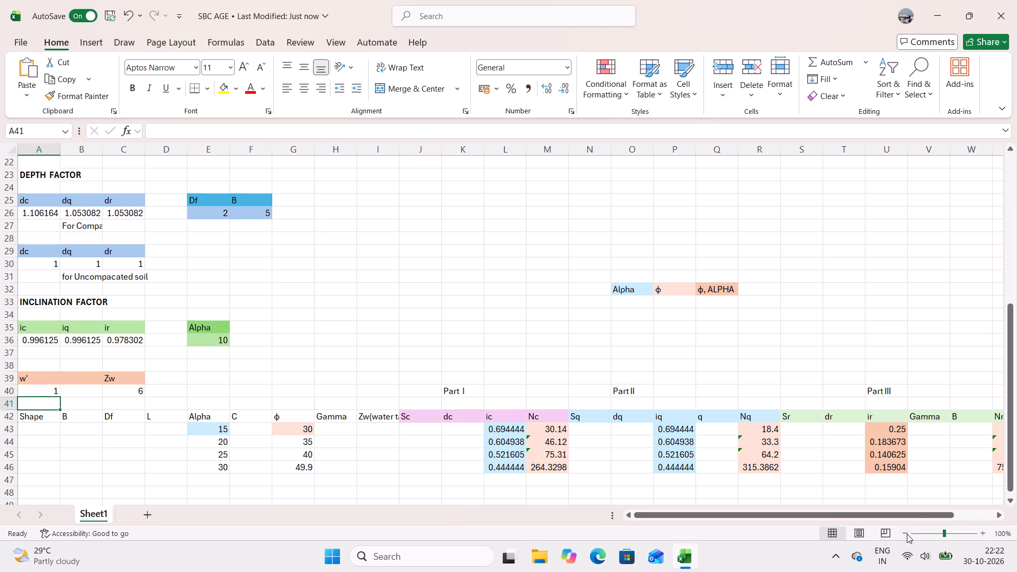
Paste the copied w' formula text into cell Y43 under the w' header of the calculation table.
drag(912, 514, 961, 515)
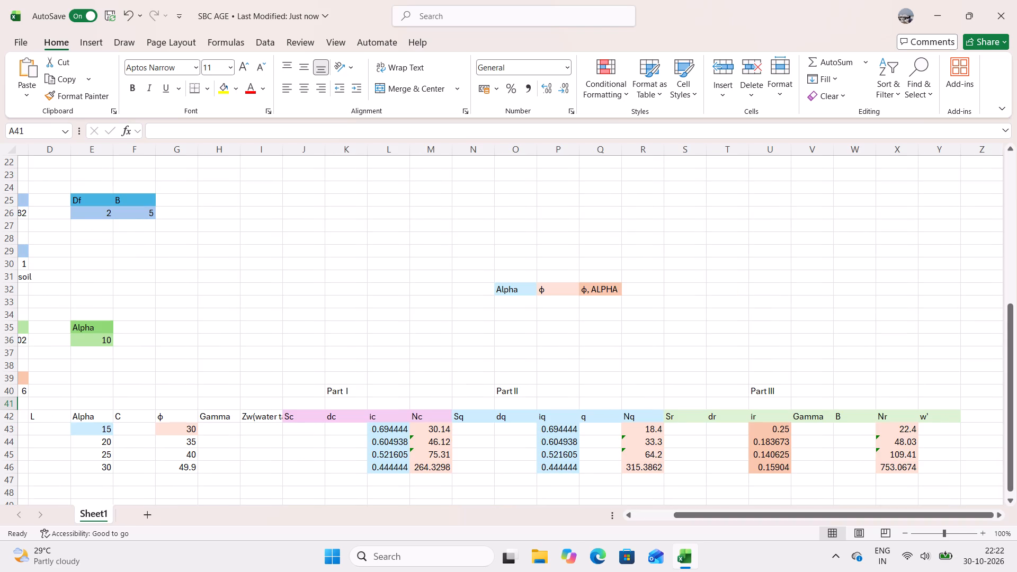
click(937, 431)
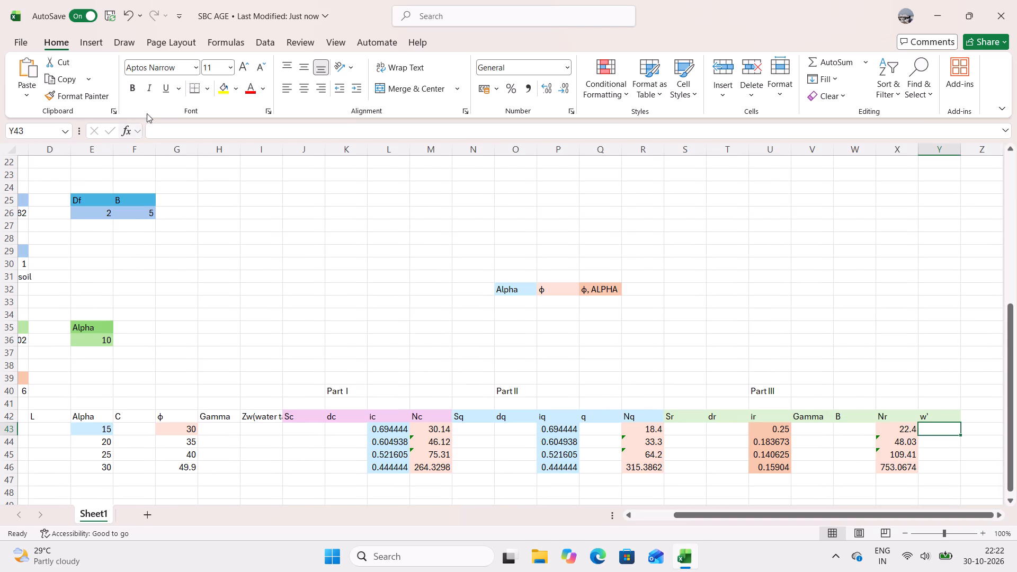
click(150, 131)
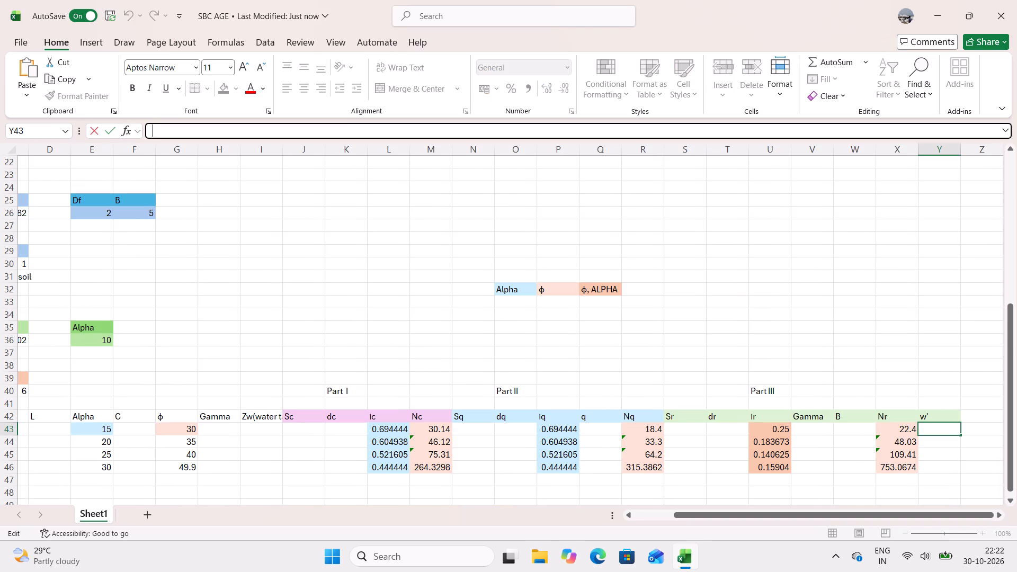
key(ctrl+v)
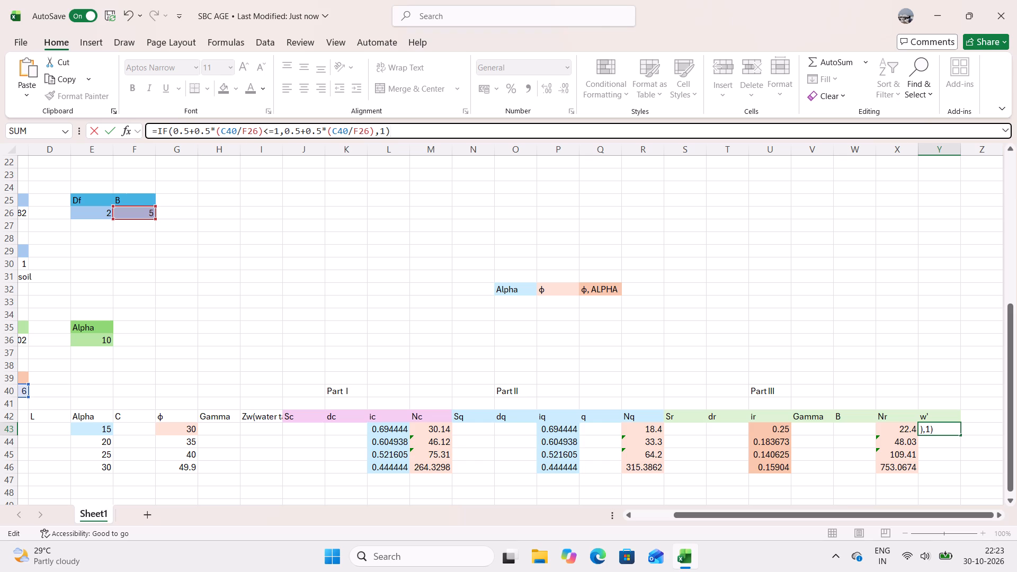
In Y43's logical test, replace C40 with I43 and F26 with B43 so the ratio reads I43/B43.
click(236, 128)
drag(236, 128, 223, 124)
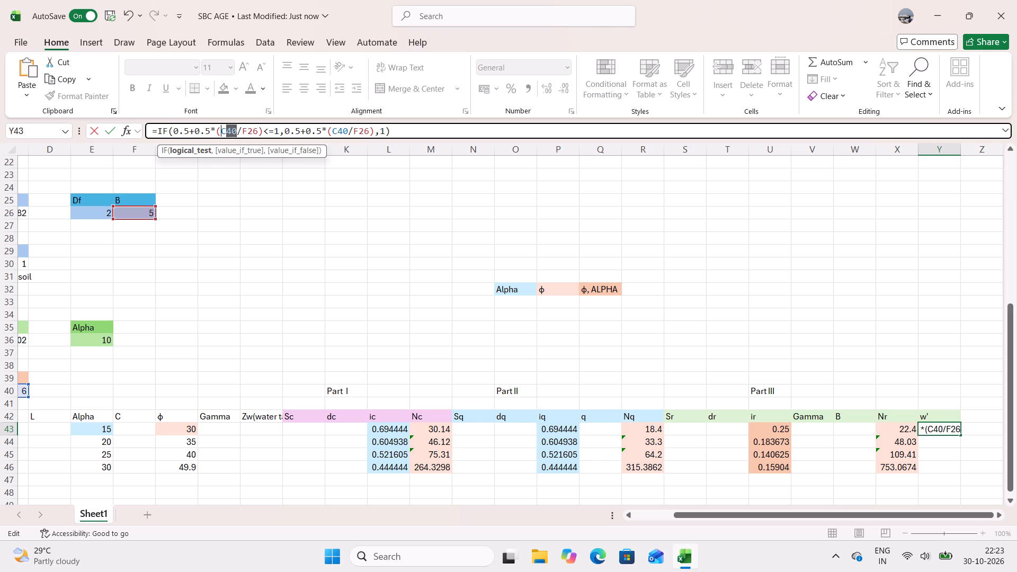
drag(223, 124, 221, 123)
key(BackSpace)
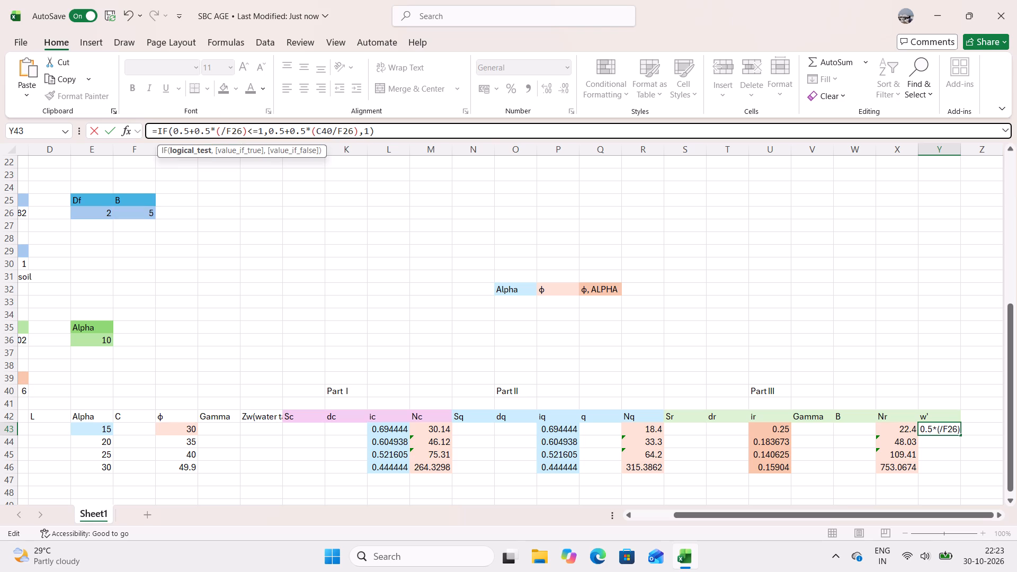
click(252, 433)
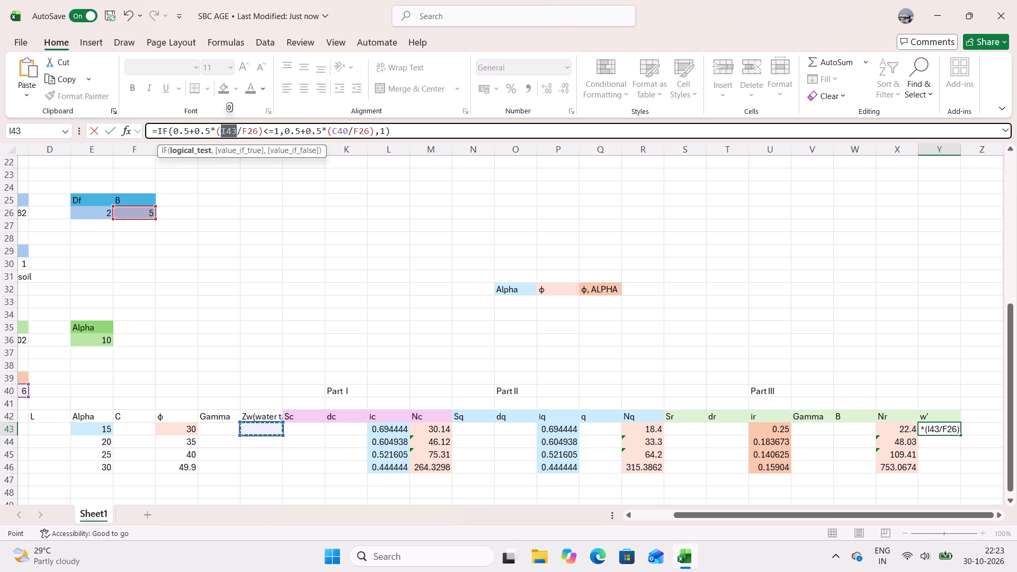
click(256, 130)
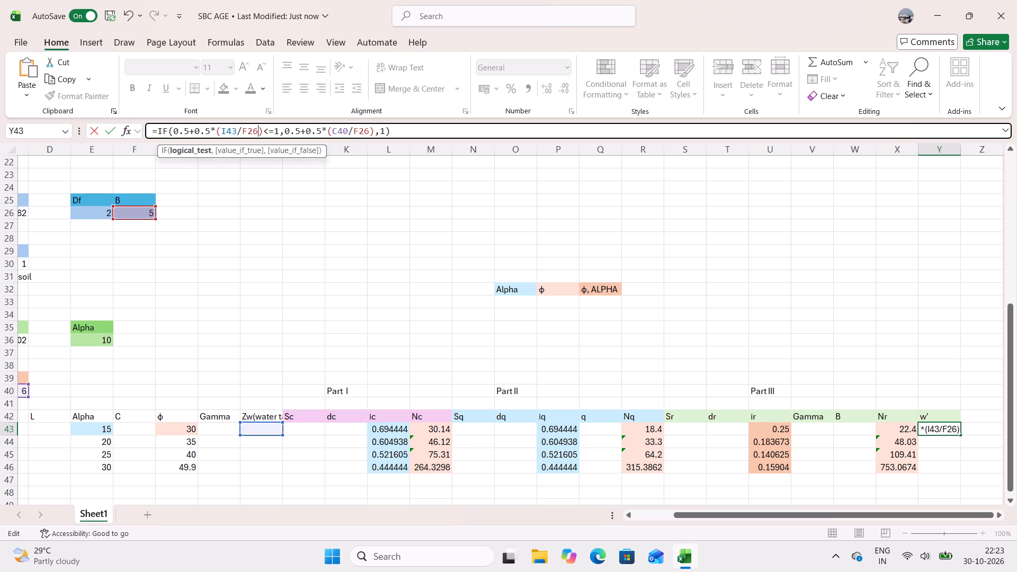
key(BackSpace)
key(BackSpace)
key(BackSpace)
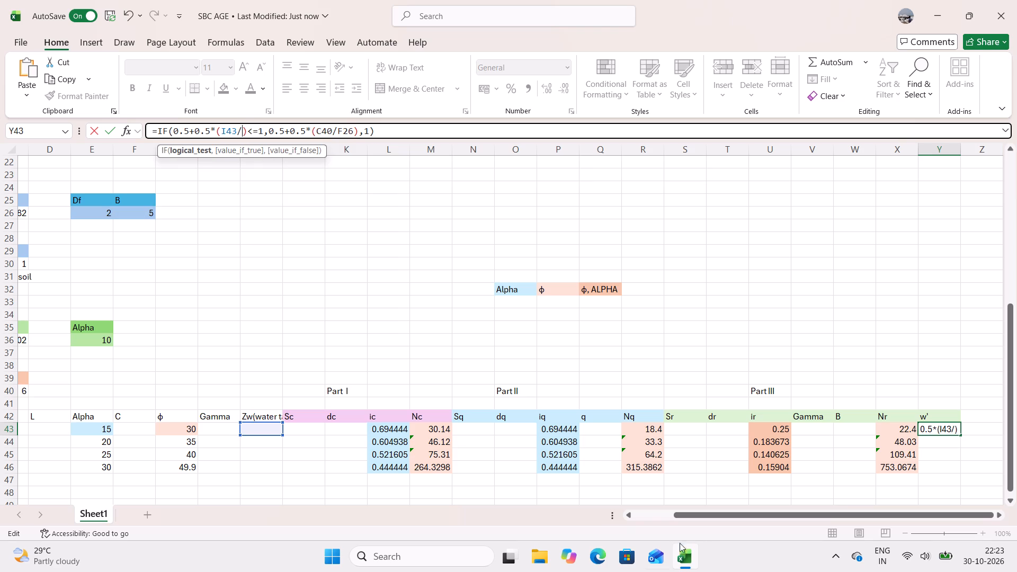
drag(722, 512, 652, 515)
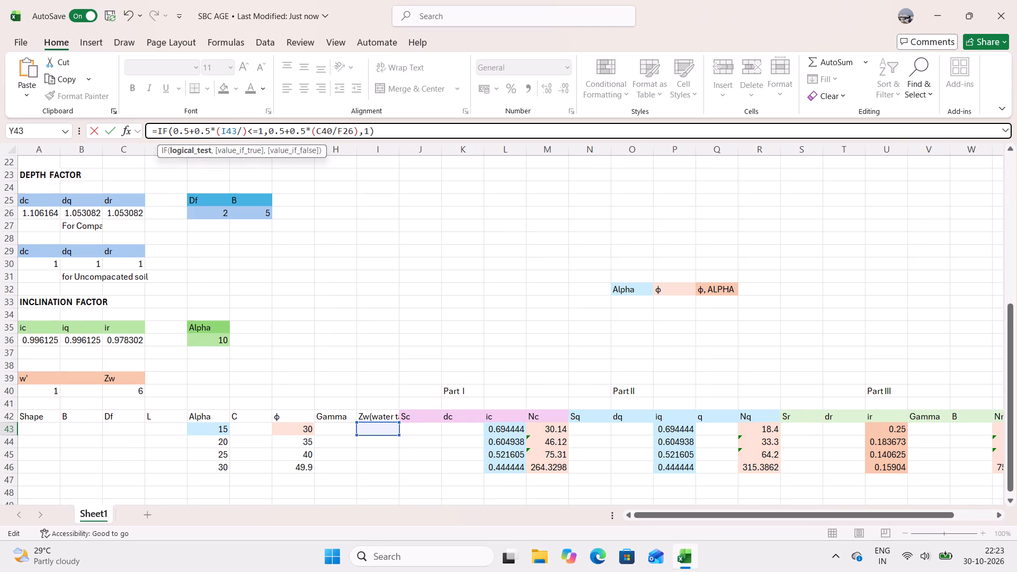
click(87, 425)
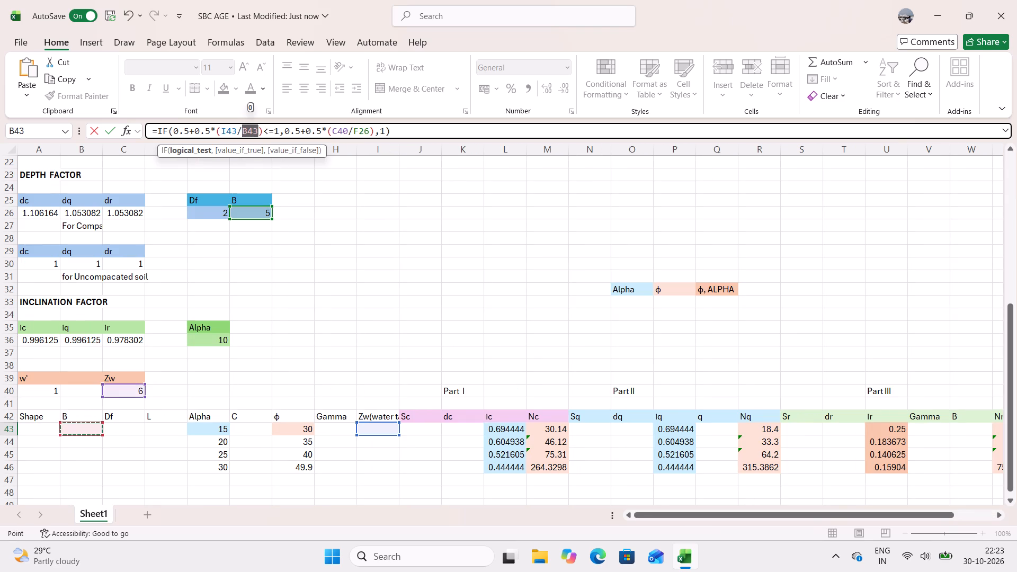
In Y43's value-if-true part, replace C40/F26 with I43/B43 and commit the formula.
click(348, 130)
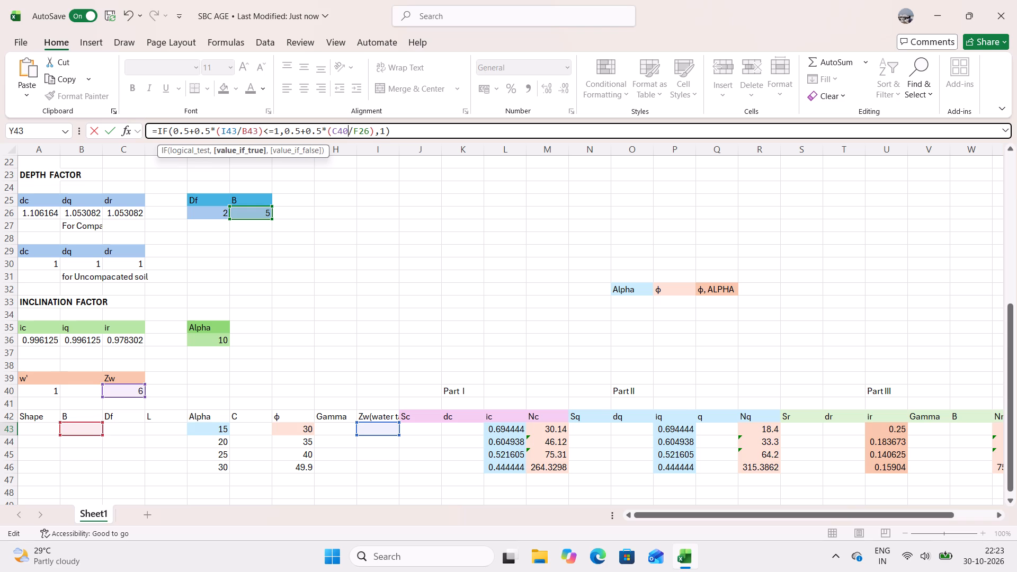
key(BackSpace)
key(BackSpace)
key(BackSpace)
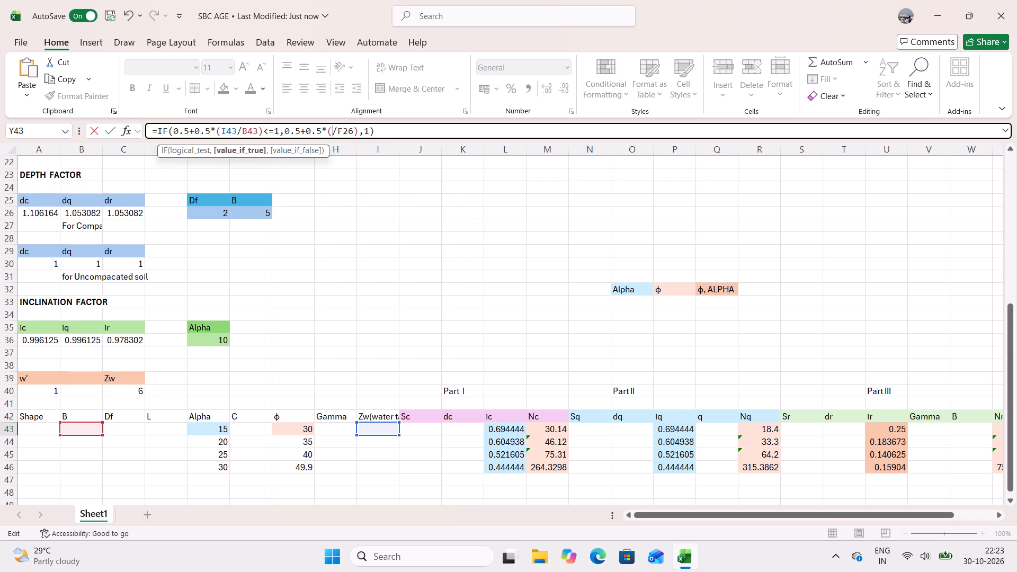
click(380, 426)
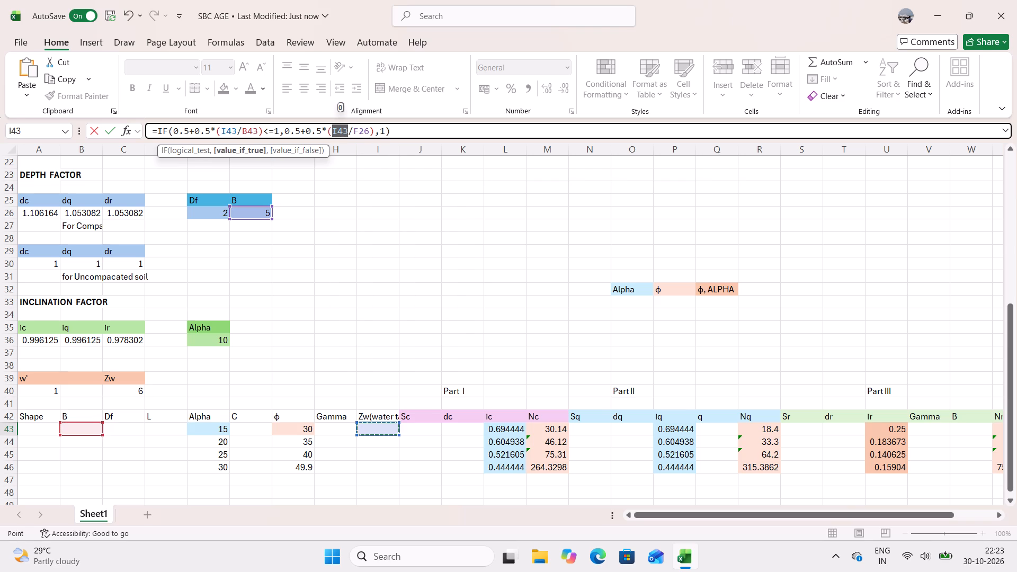
click(370, 131)
key(BackSpace)
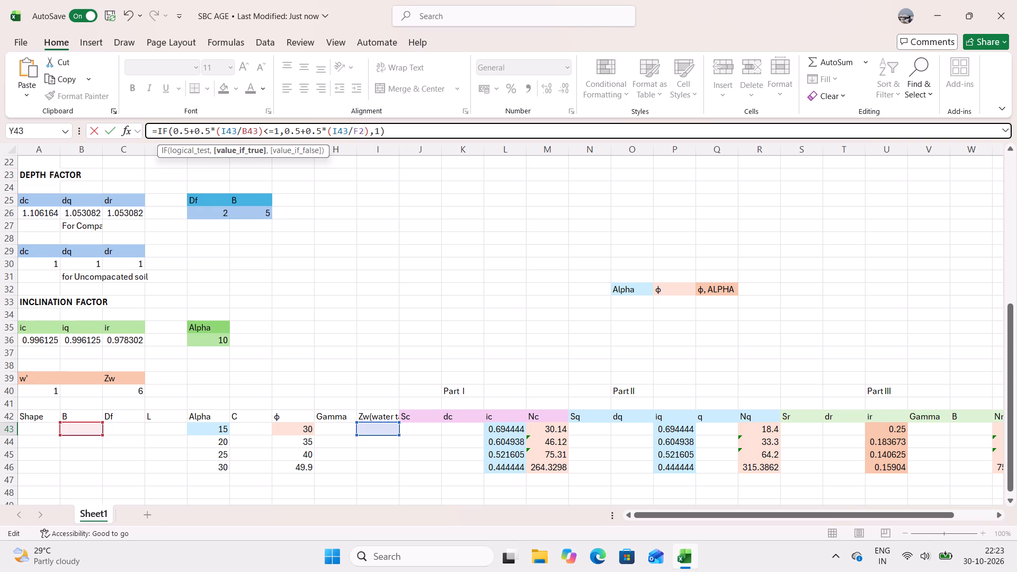
key(BackSpace)
key(BackSpace)
click(82, 429)
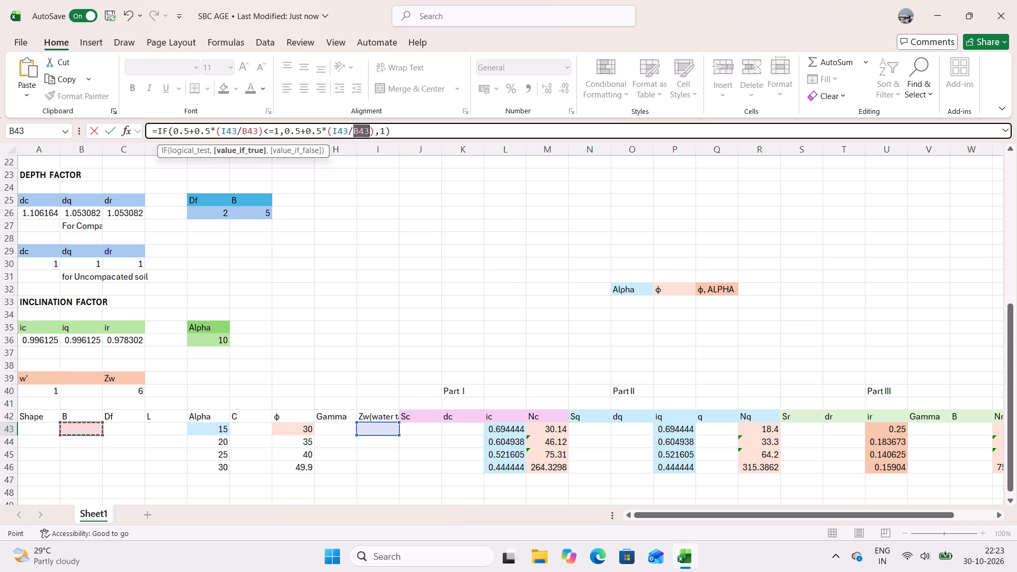
click(416, 126)
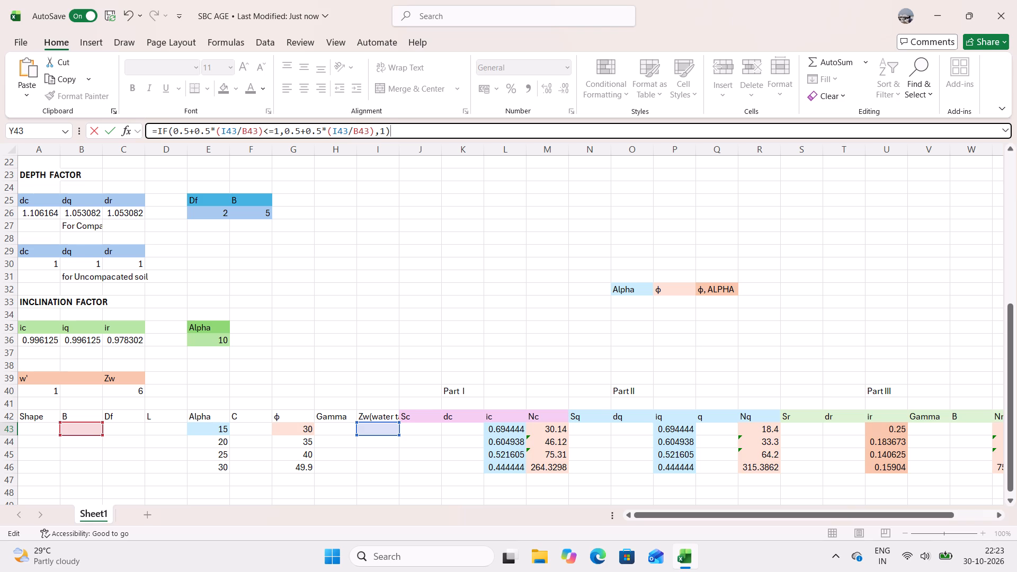
key(Return)
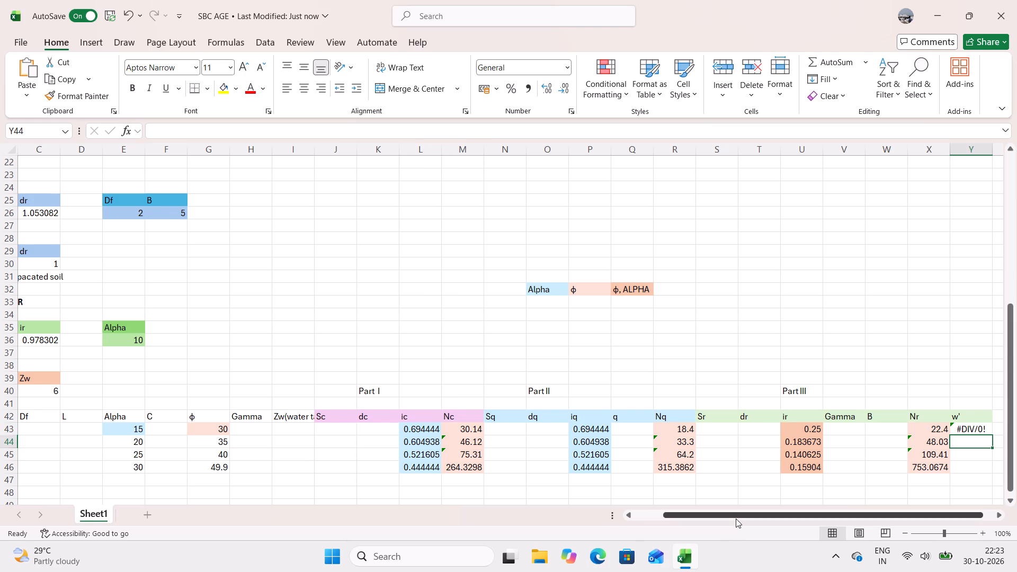
In row 43 of the calculation table, enter 5 for B in B43 and 3 for Zw in I43.
drag(736, 519, 671, 520)
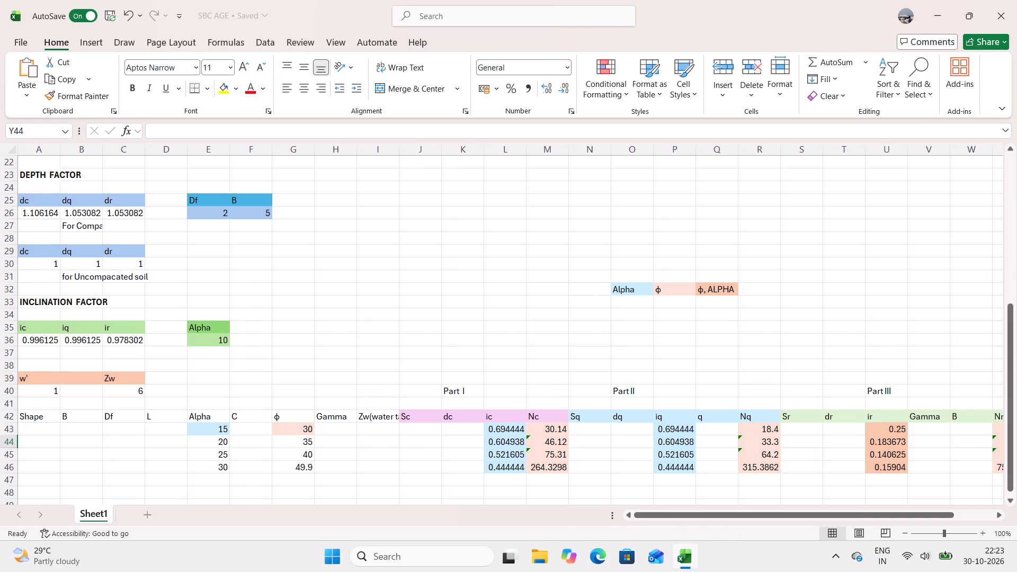
click(69, 428)
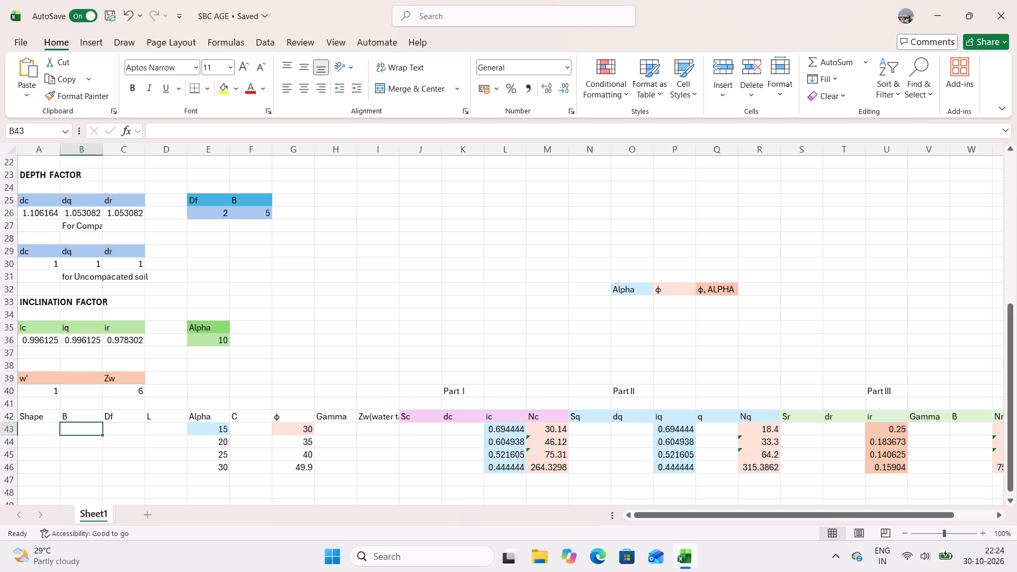
key(5)
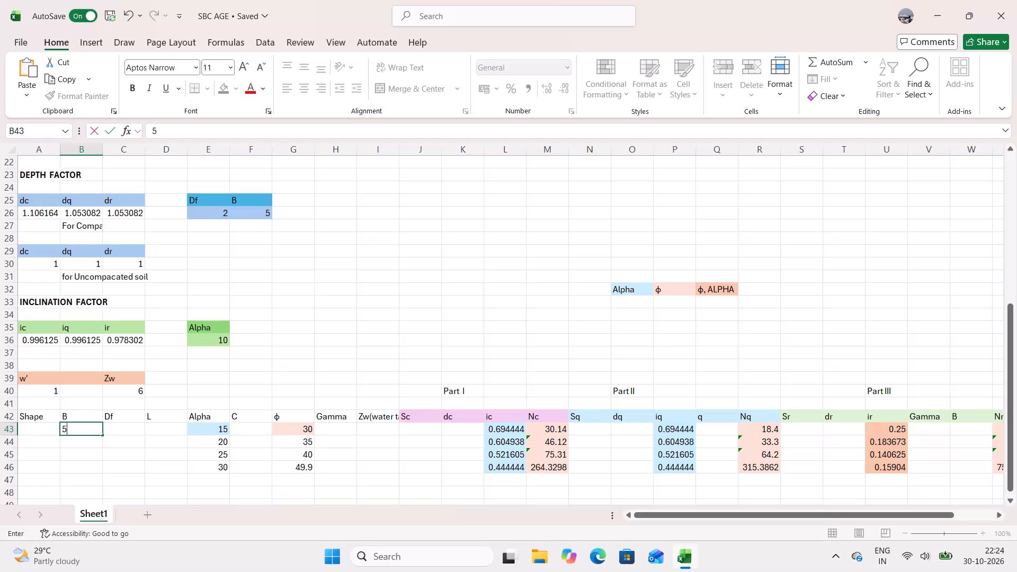
click(377, 428)
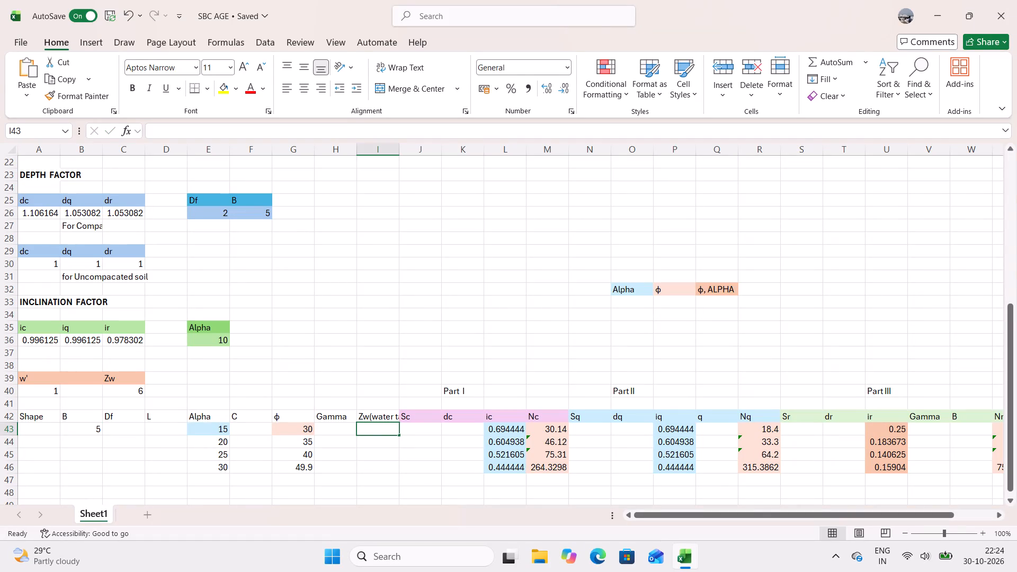
key(3)
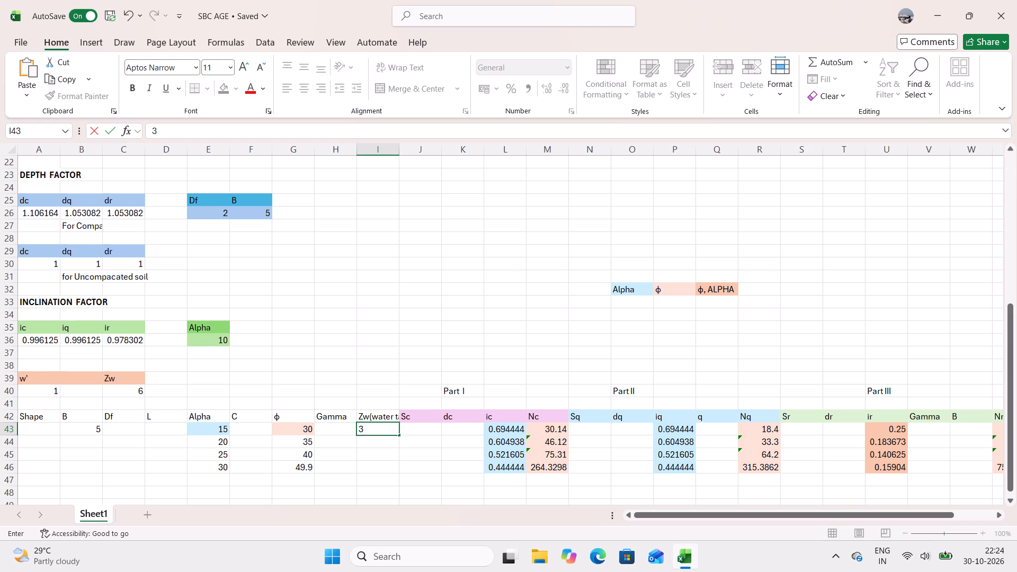
click(447, 456)
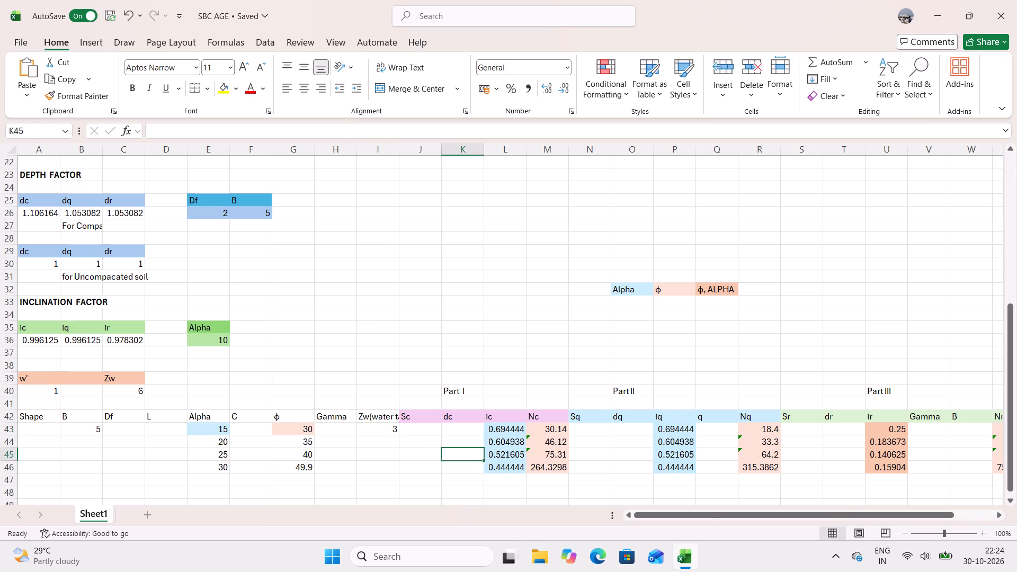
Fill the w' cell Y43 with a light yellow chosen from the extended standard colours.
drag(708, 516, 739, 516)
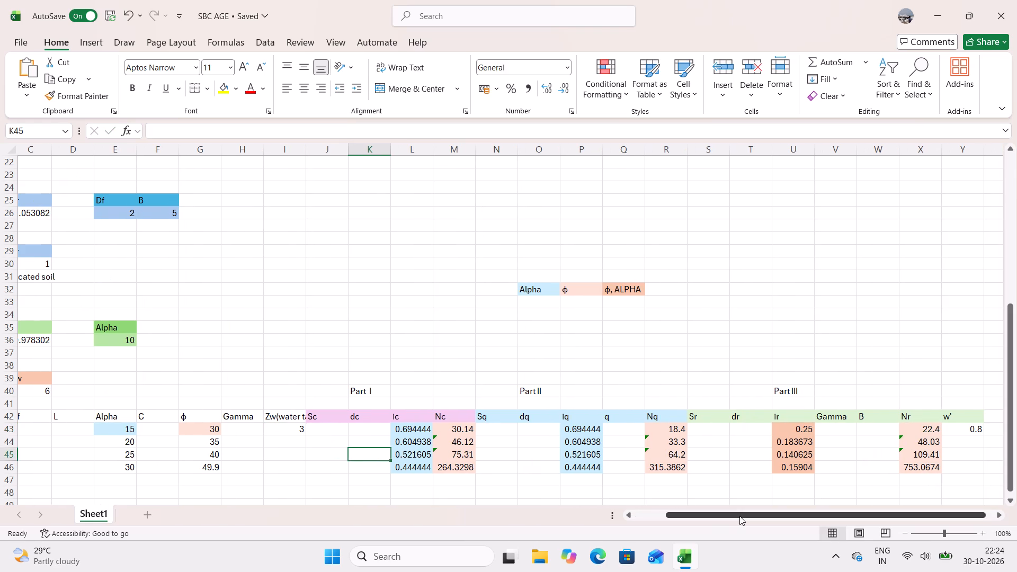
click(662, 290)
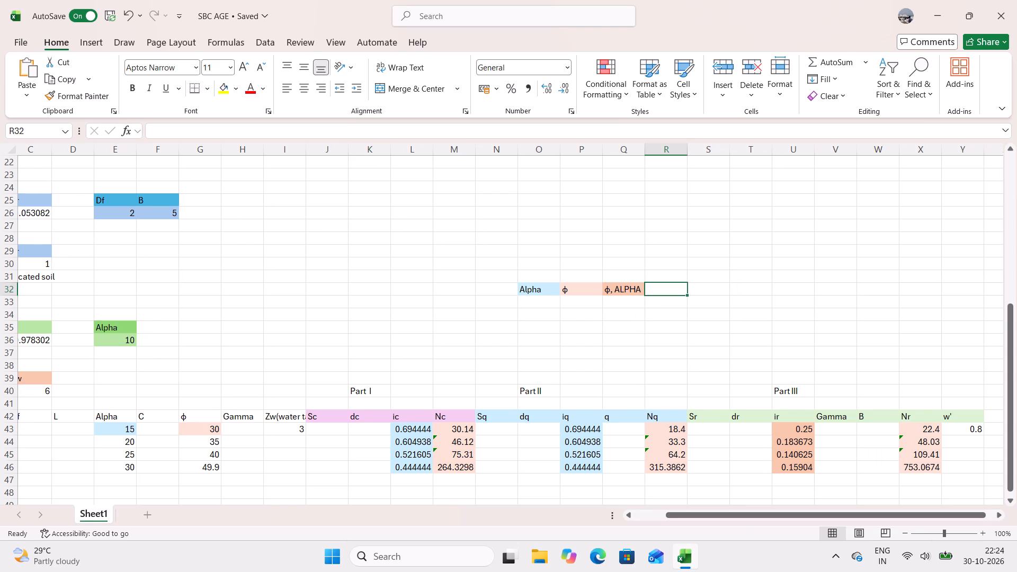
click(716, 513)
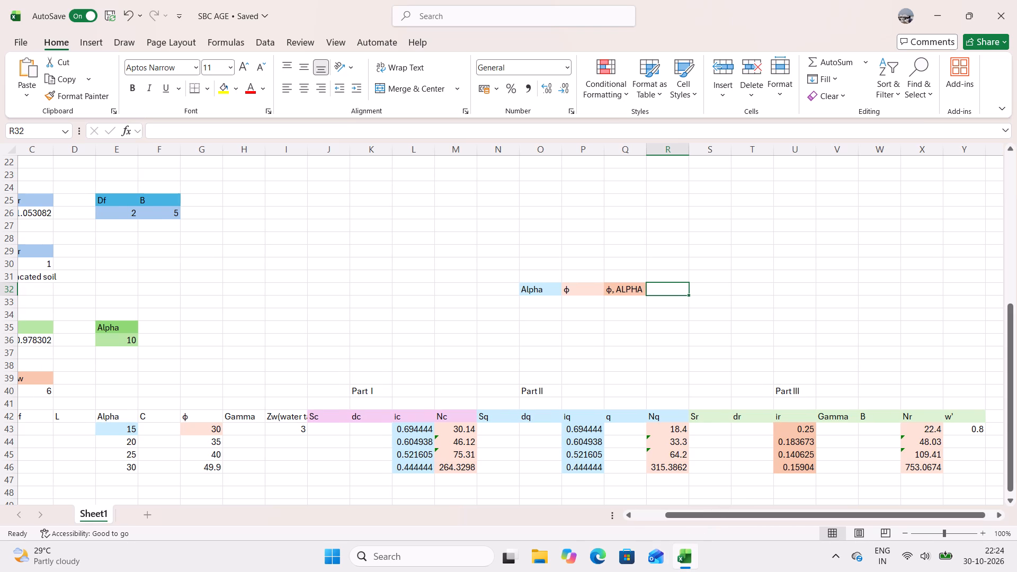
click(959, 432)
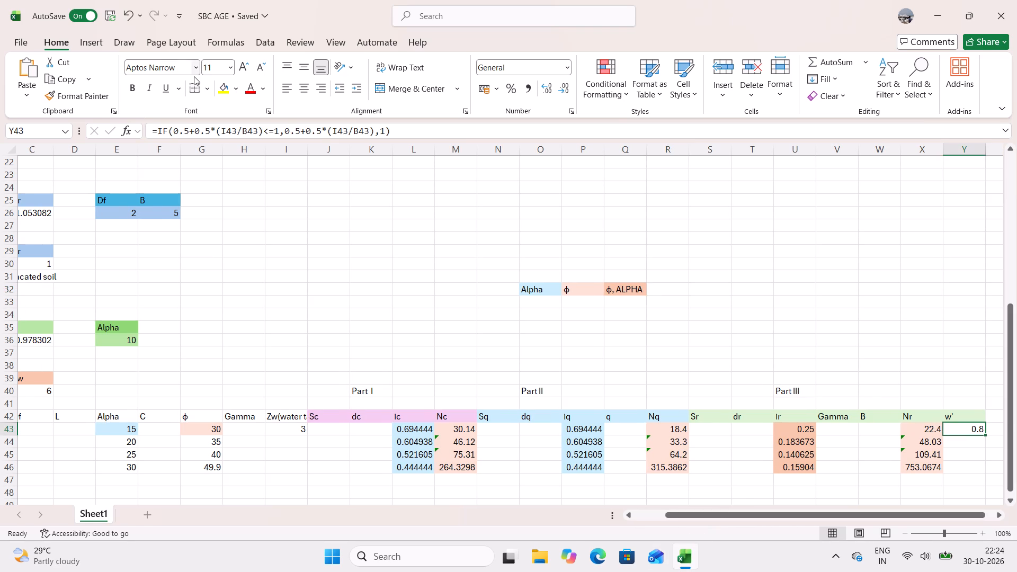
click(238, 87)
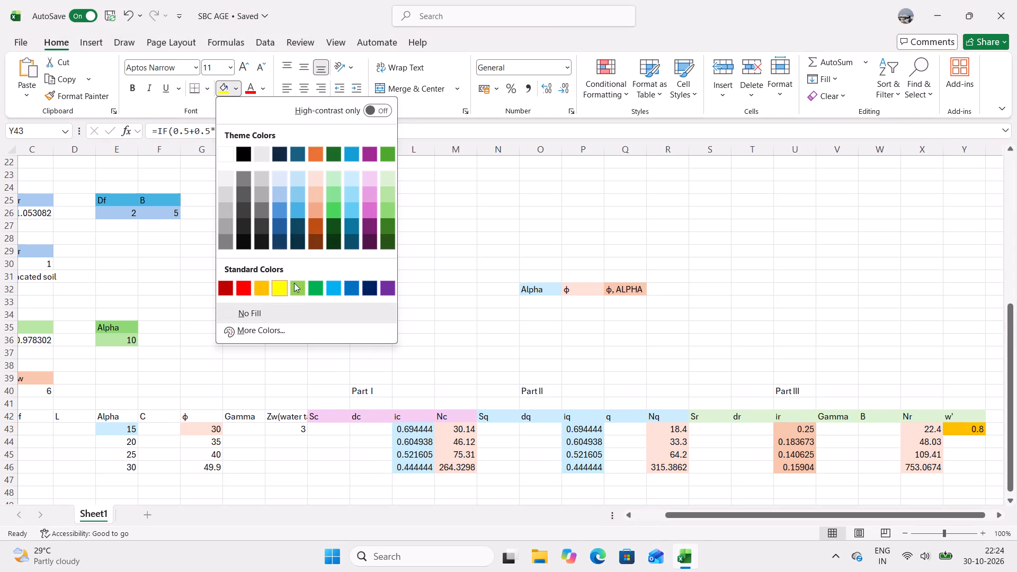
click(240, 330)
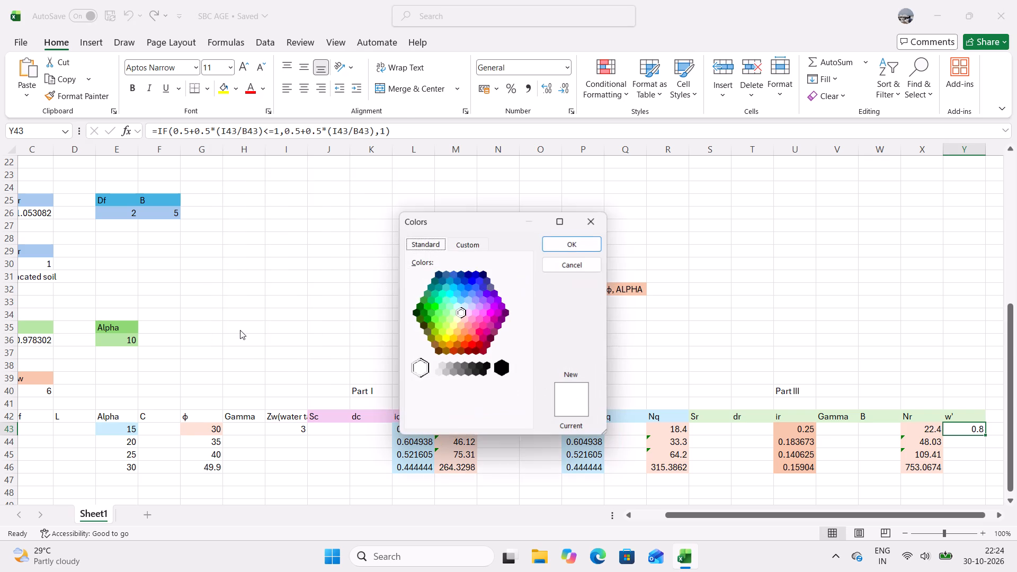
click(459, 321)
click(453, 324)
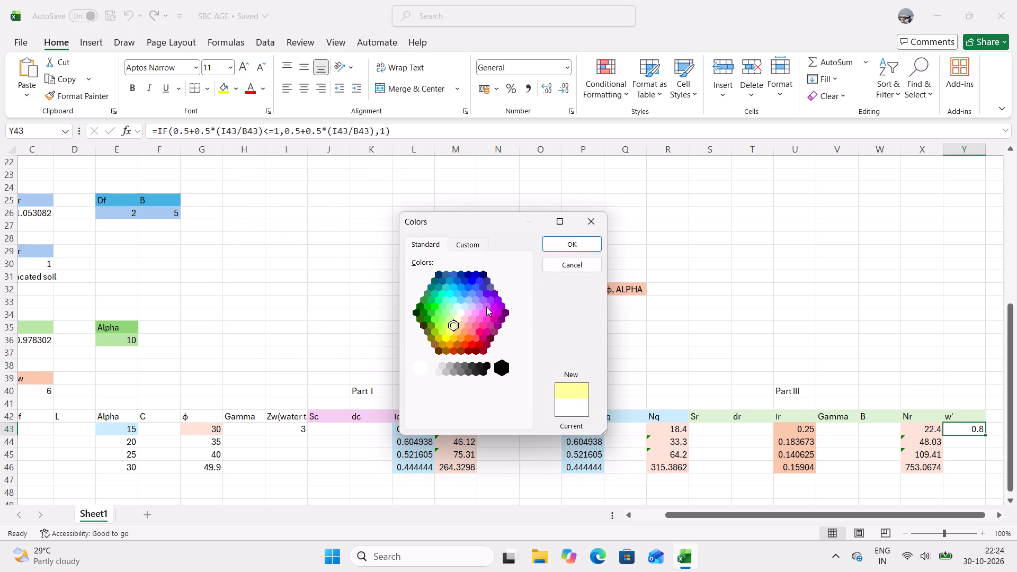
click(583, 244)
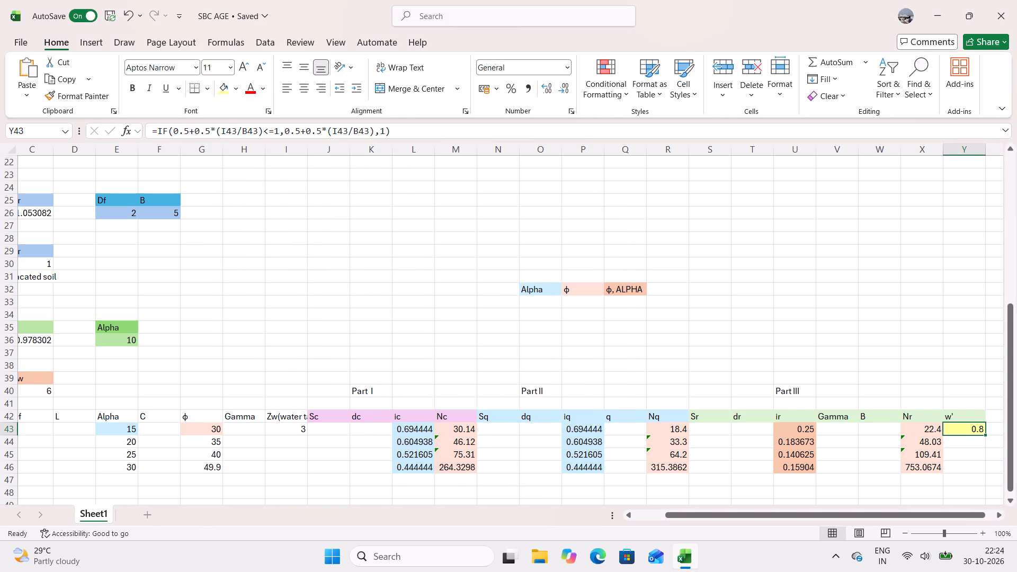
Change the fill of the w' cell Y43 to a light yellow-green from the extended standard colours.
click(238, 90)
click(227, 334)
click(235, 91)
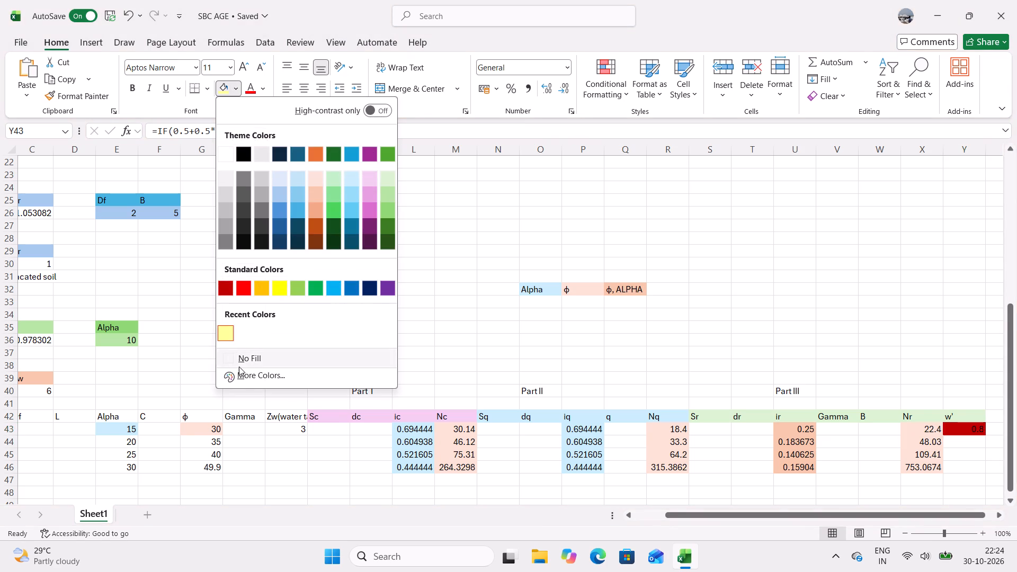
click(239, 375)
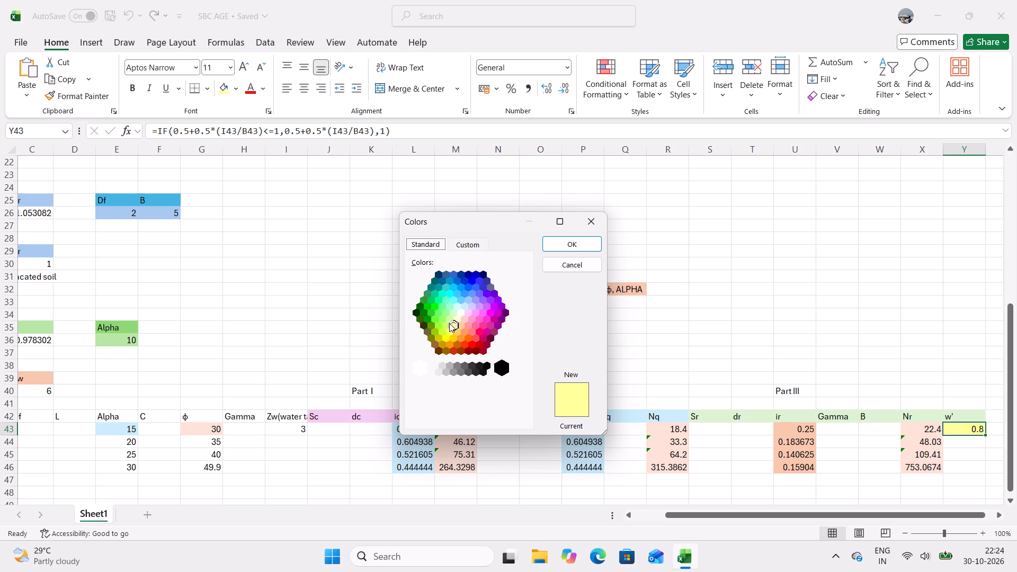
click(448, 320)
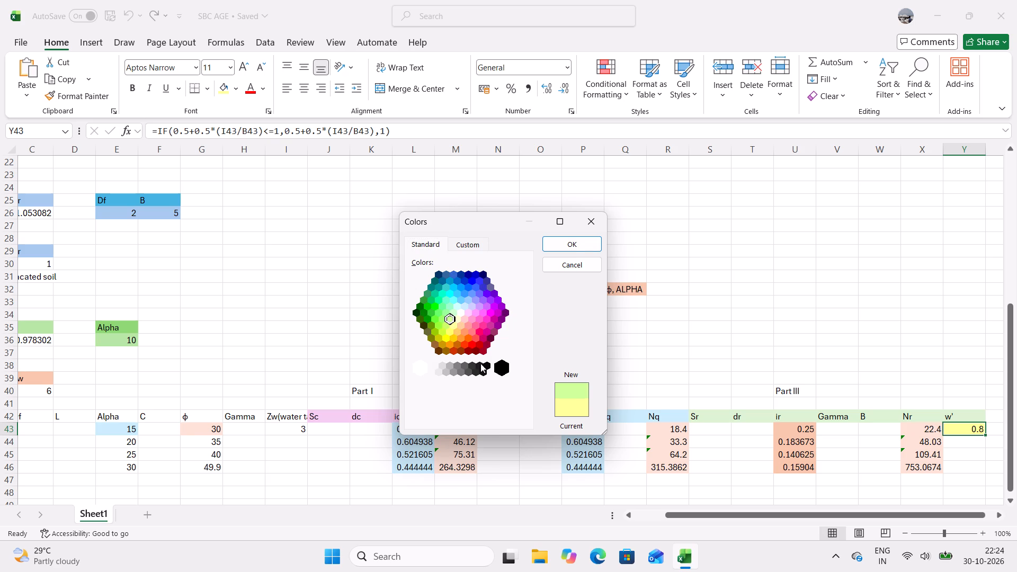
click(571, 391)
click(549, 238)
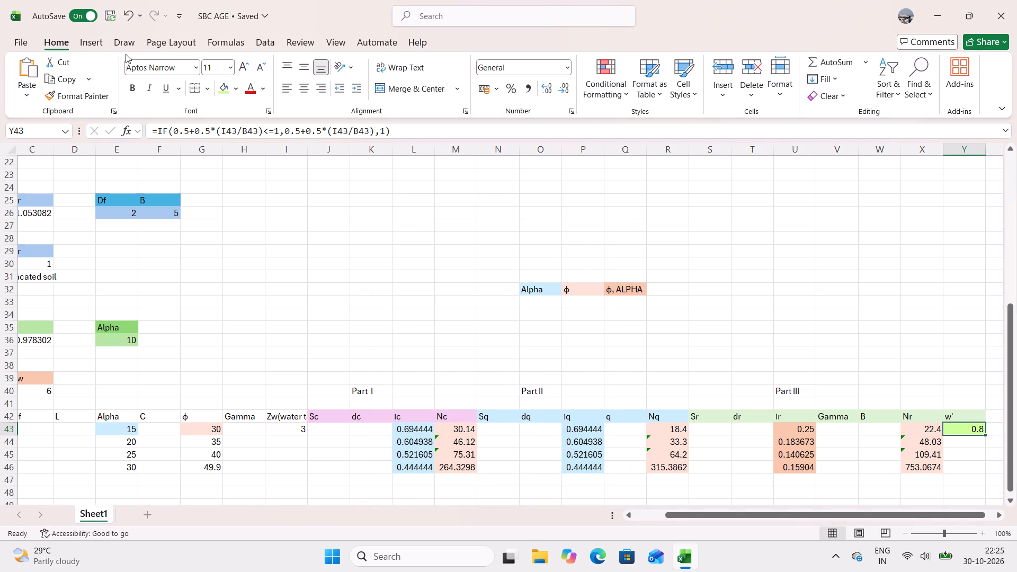
Change the fill of the w' cell Y43 to a very pale yellow from the extended standard colours.
click(230, 94)
click(235, 91)
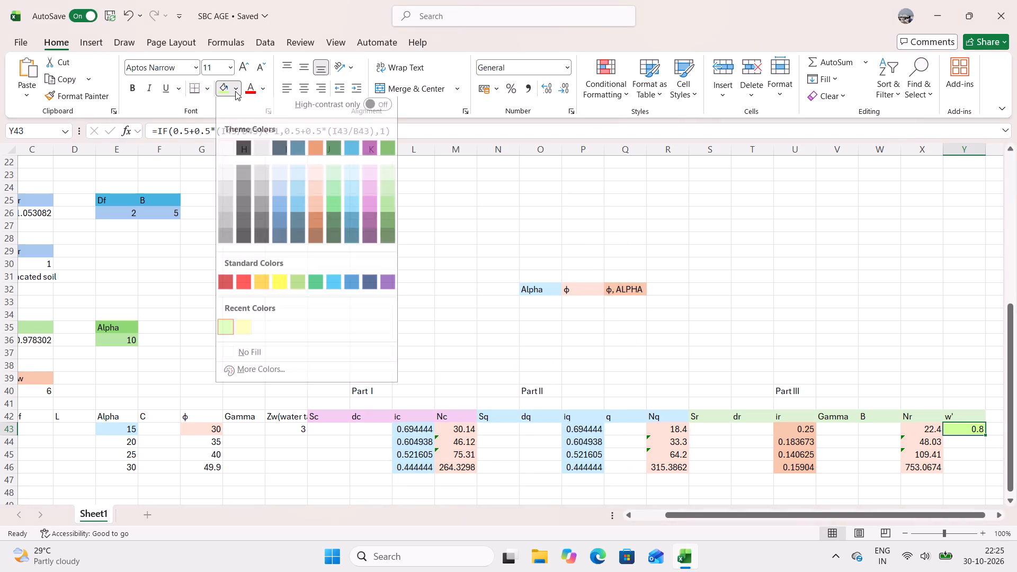
click(242, 373)
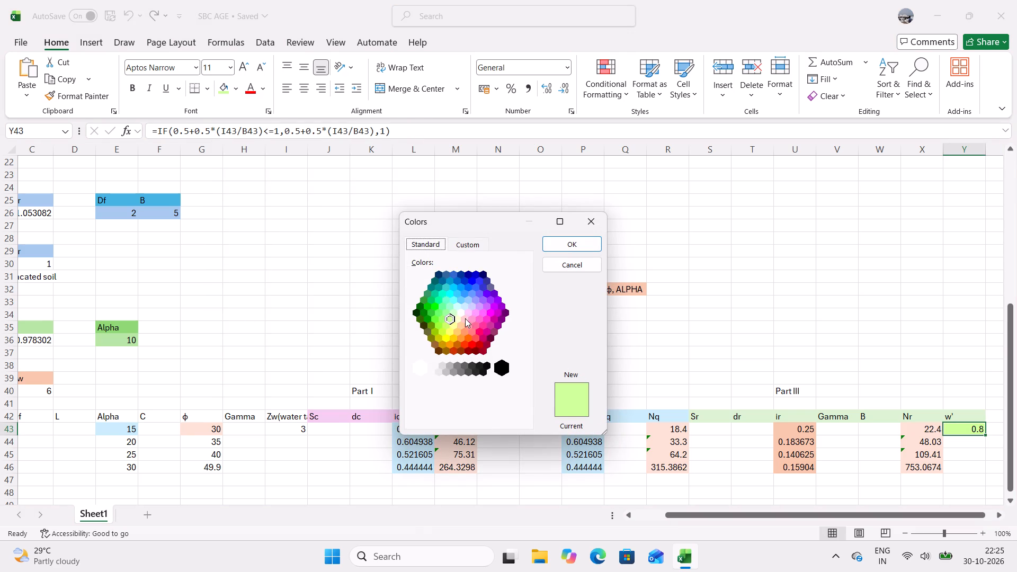
click(437, 340)
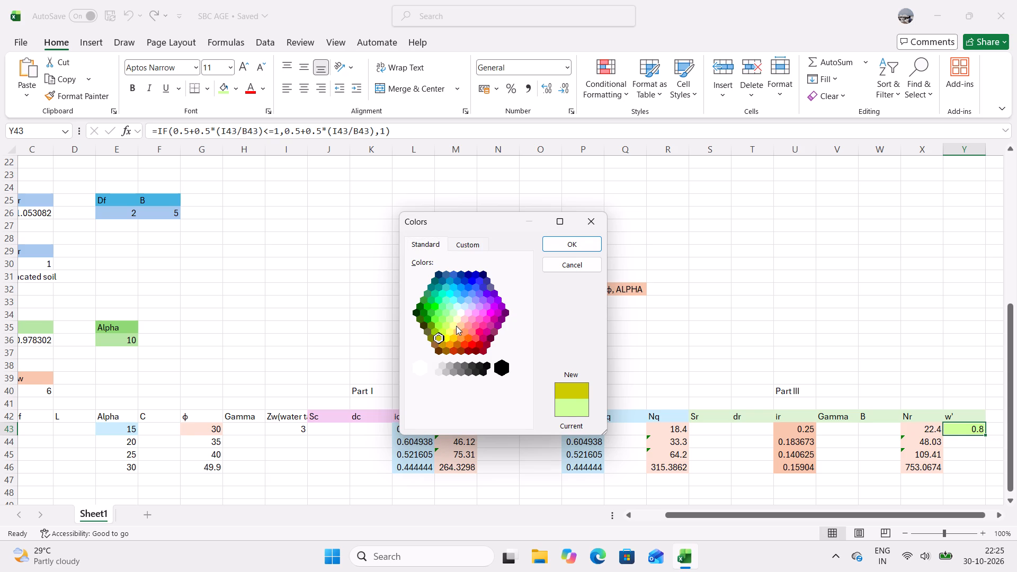
click(454, 323)
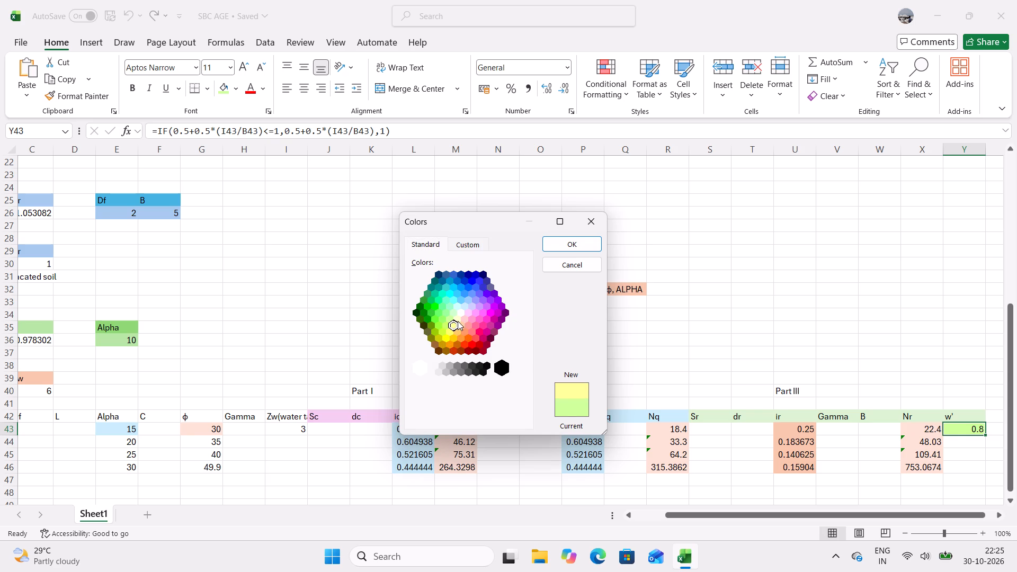
click(456, 322)
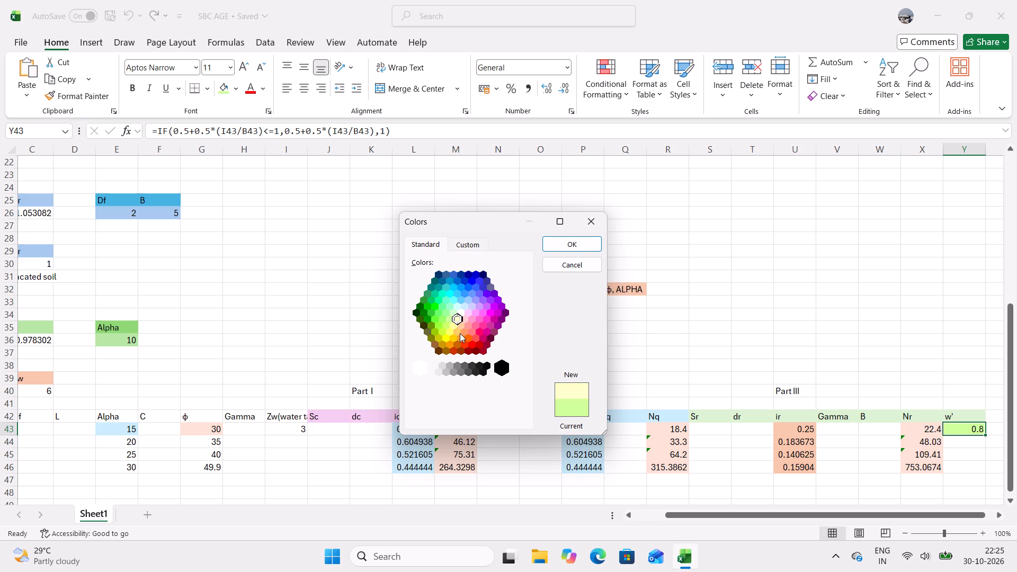
click(585, 395)
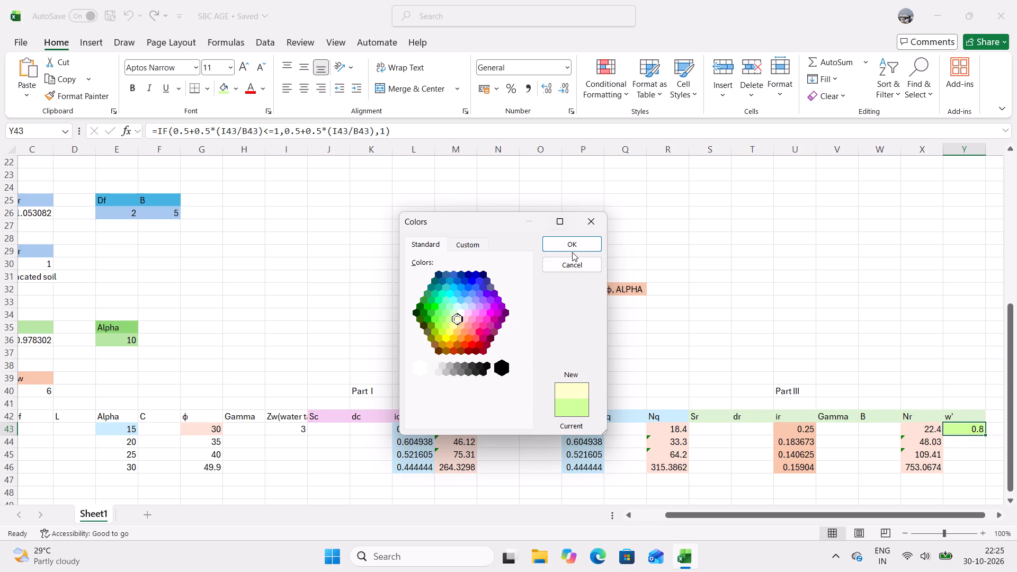
click(573, 251)
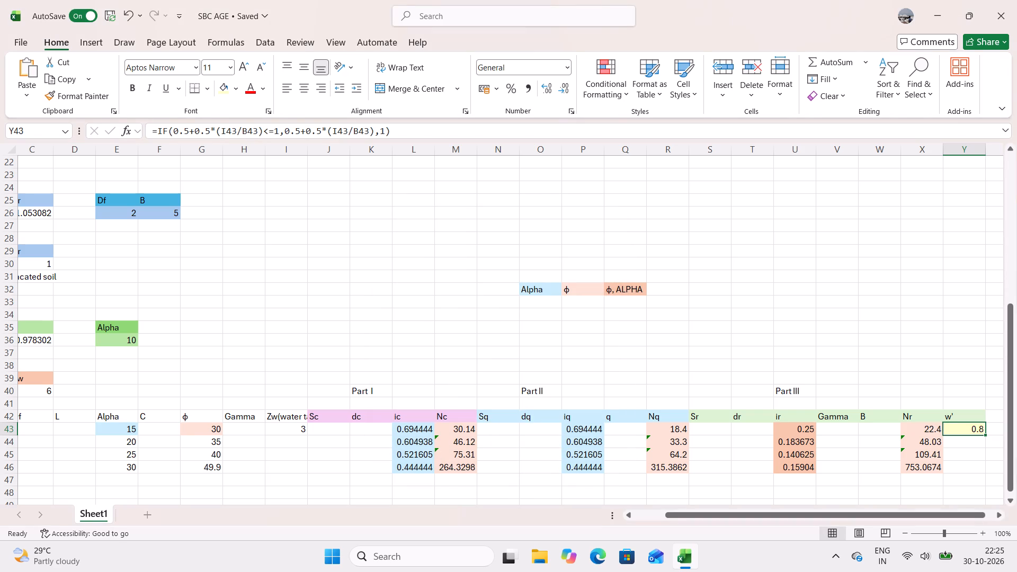
Apply the same pale yellow fill to cell R32, beside the "ϕ, ALPHA" entry of the colour legend.
click(662, 293)
click(222, 92)
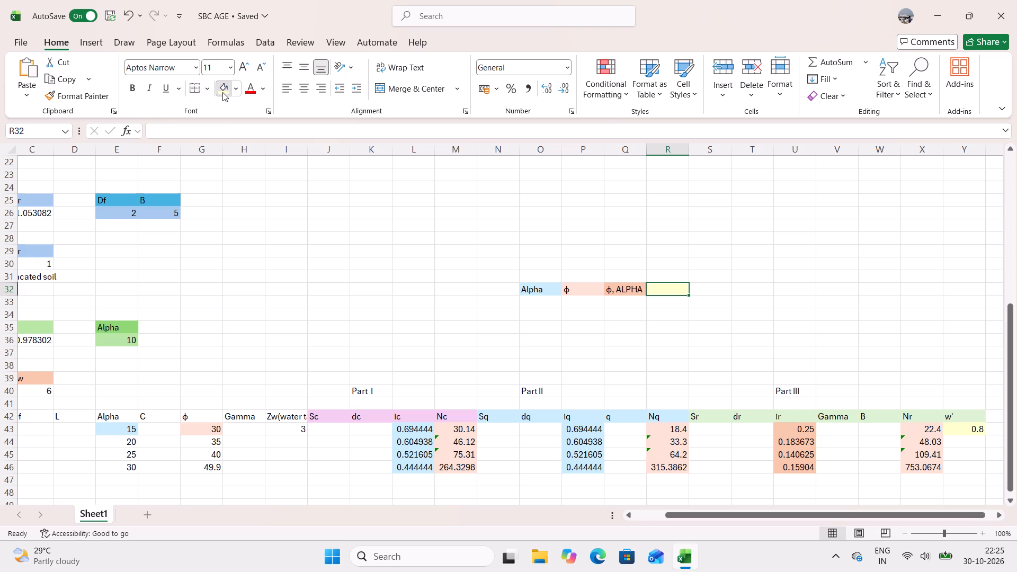
Label the pale yellow legend cell R32 as "B,Zw", beside the "ϕ, ALPHA" entry.
click(648, 289)
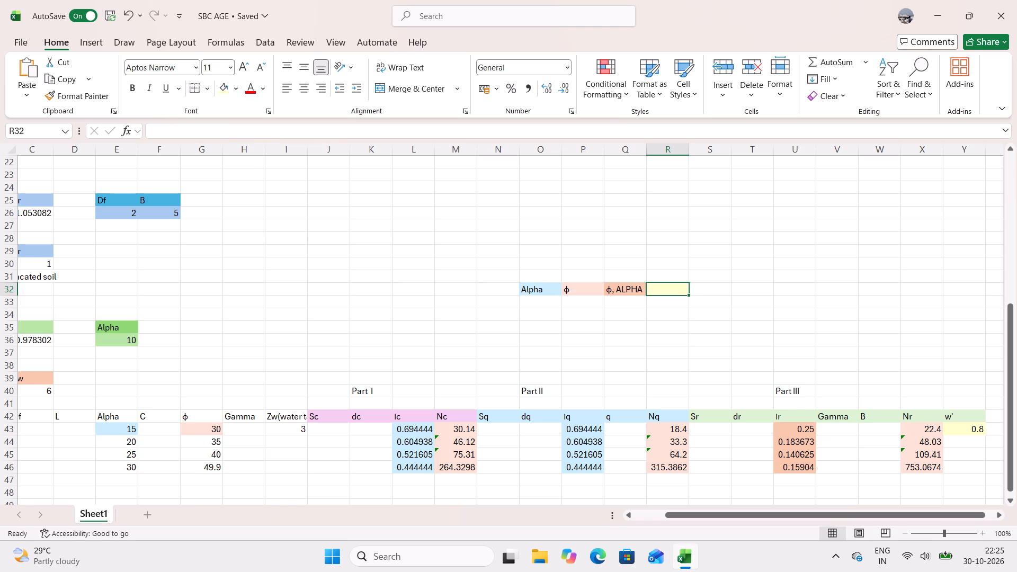
click(666, 290)
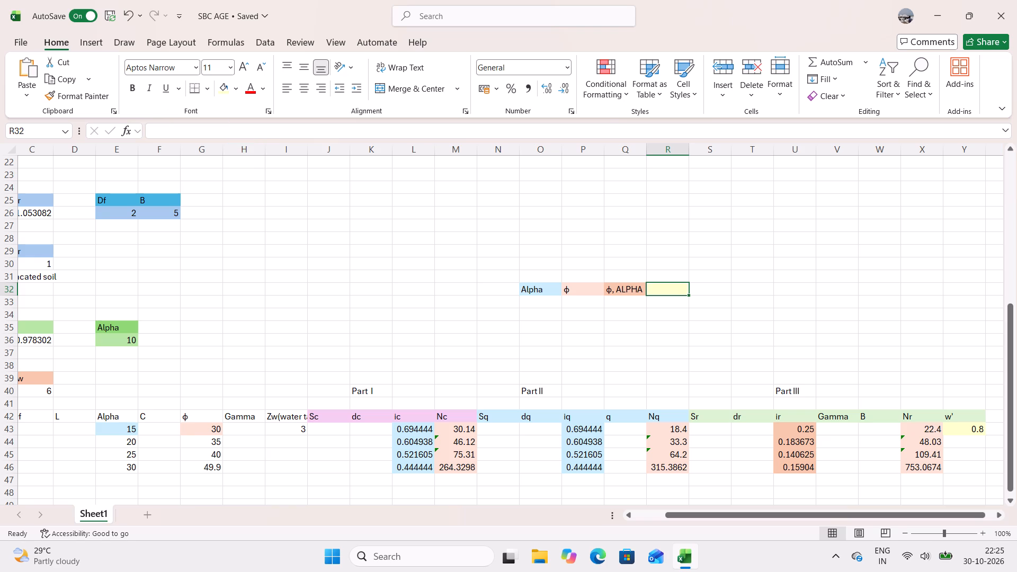
click(674, 319)
double_click(659, 291)
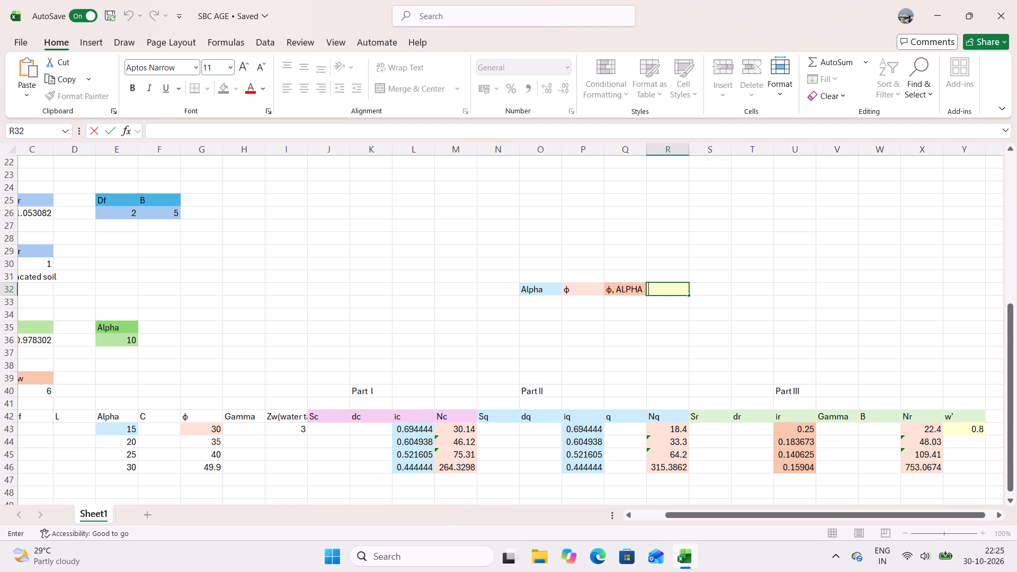
drag(706, 514, 654, 527)
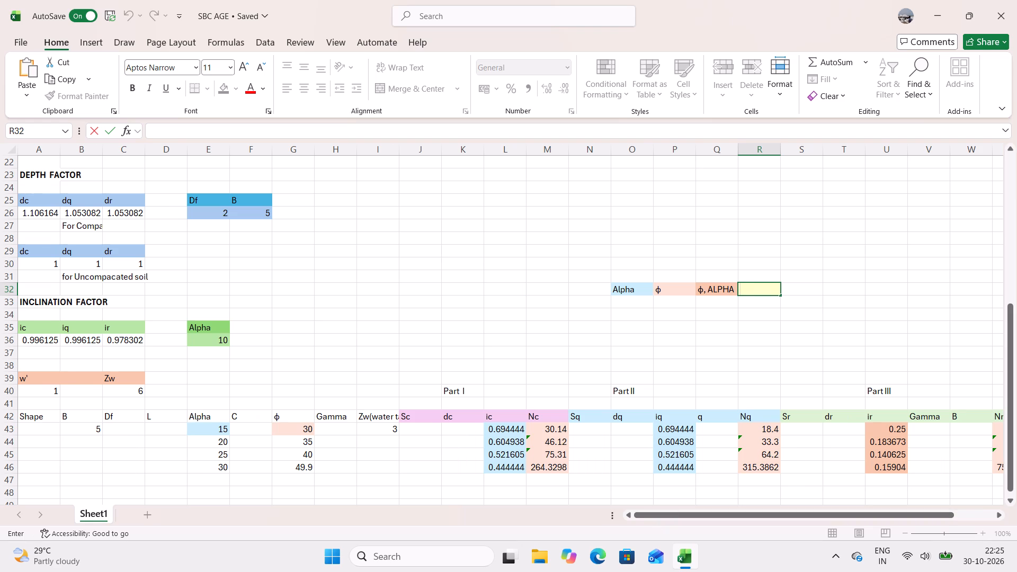
text(b,)
key(BackSpace)
key(BackSpace)
text(B,)
key(a)
key(BackSpace)
key(z)
key(w)
Apply the same pale yellow fill to the Zw input cell I43 and the B input cell B43.
click(381, 431)
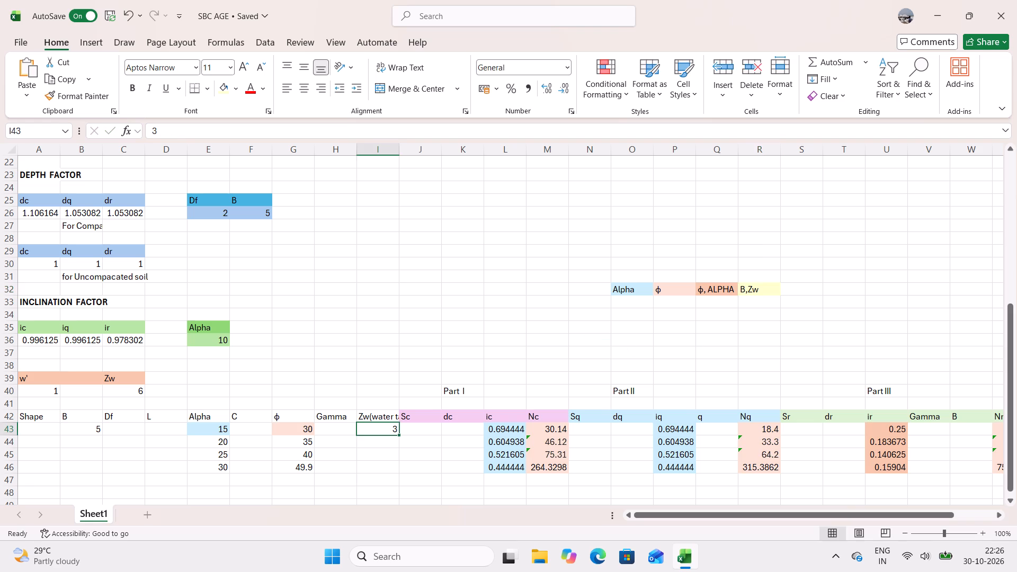
click(224, 88)
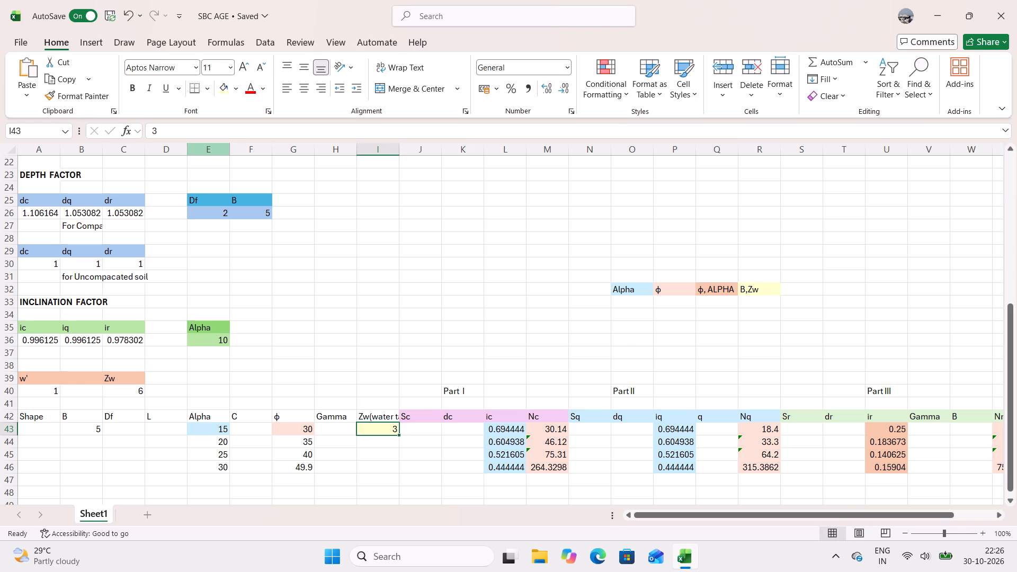
click(85, 432)
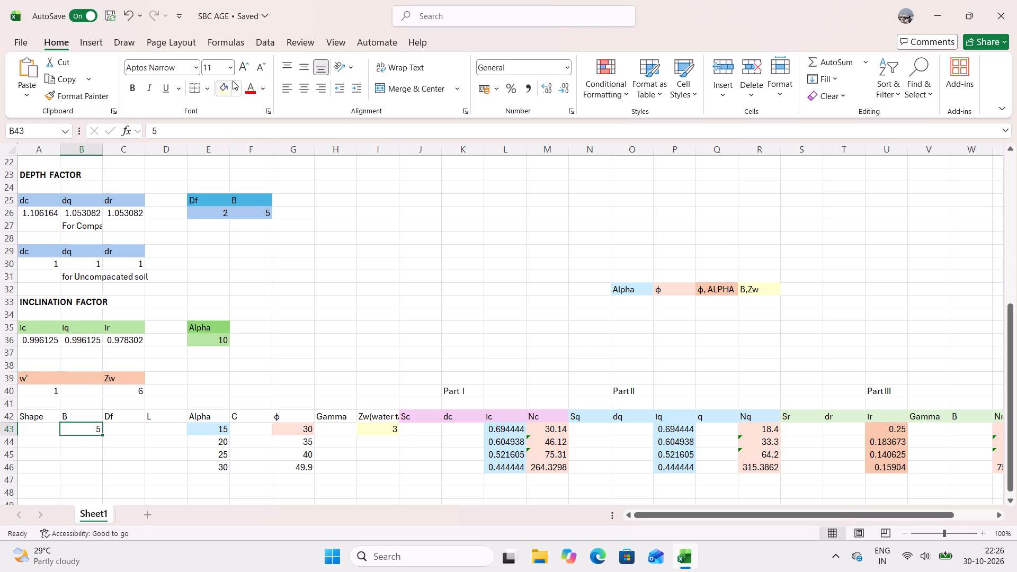
click(227, 85)
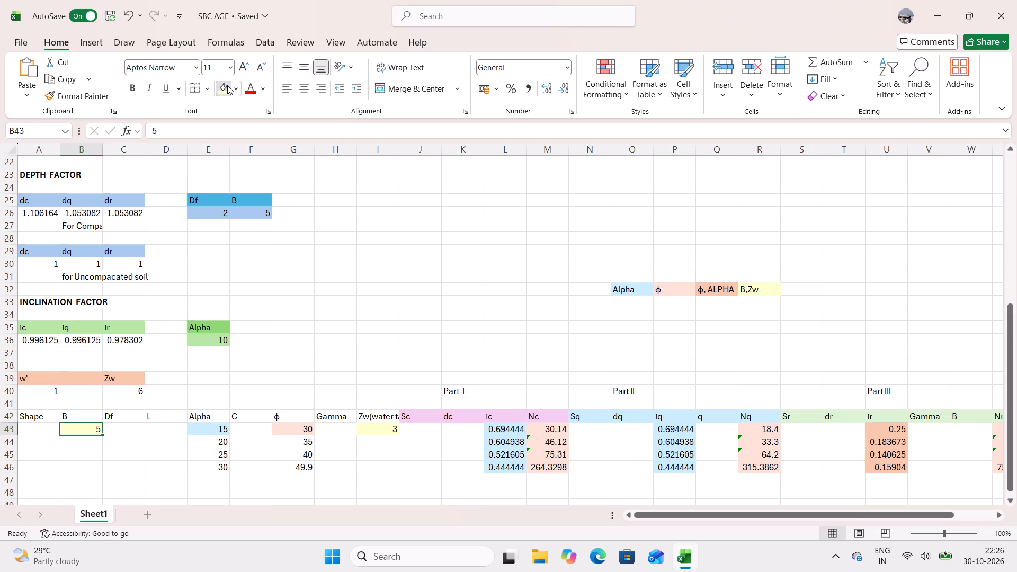
Start an IF formula in the q cell Q43 with the product of Df and Gamma, C43*H43, as its first argument.
drag(697, 514, 767, 494)
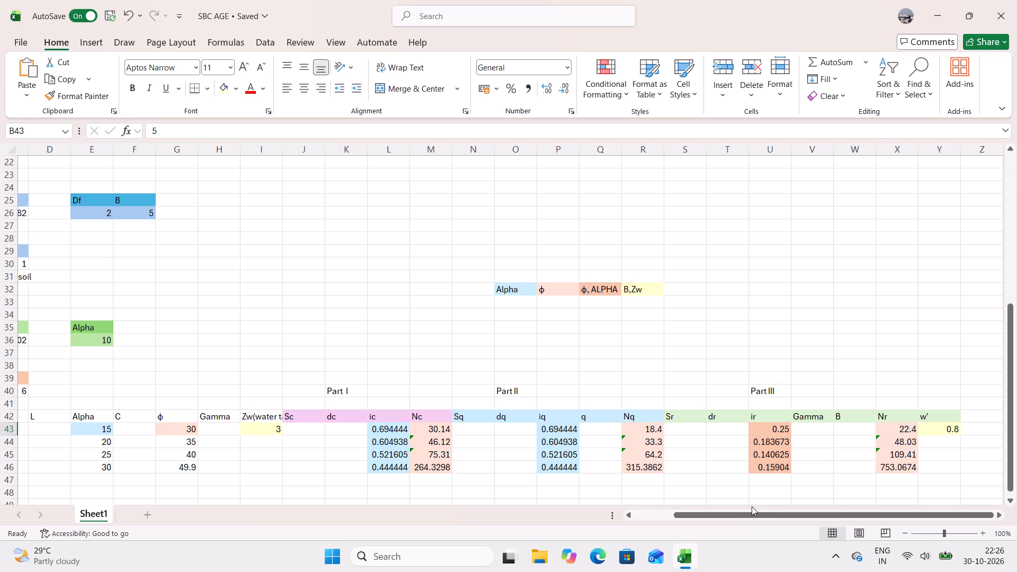
drag(752, 517, 652, 510)
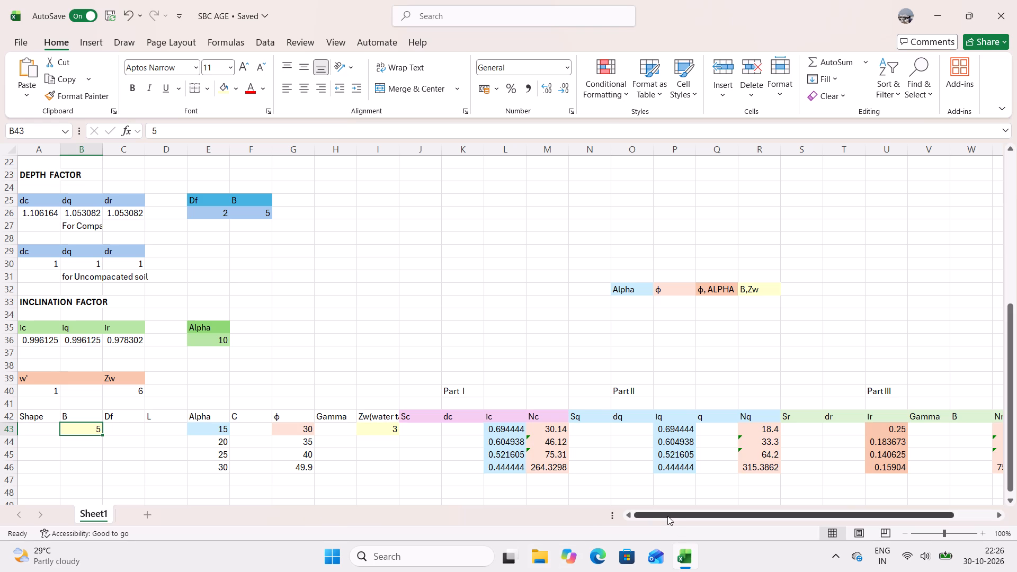
drag(667, 516, 649, 516)
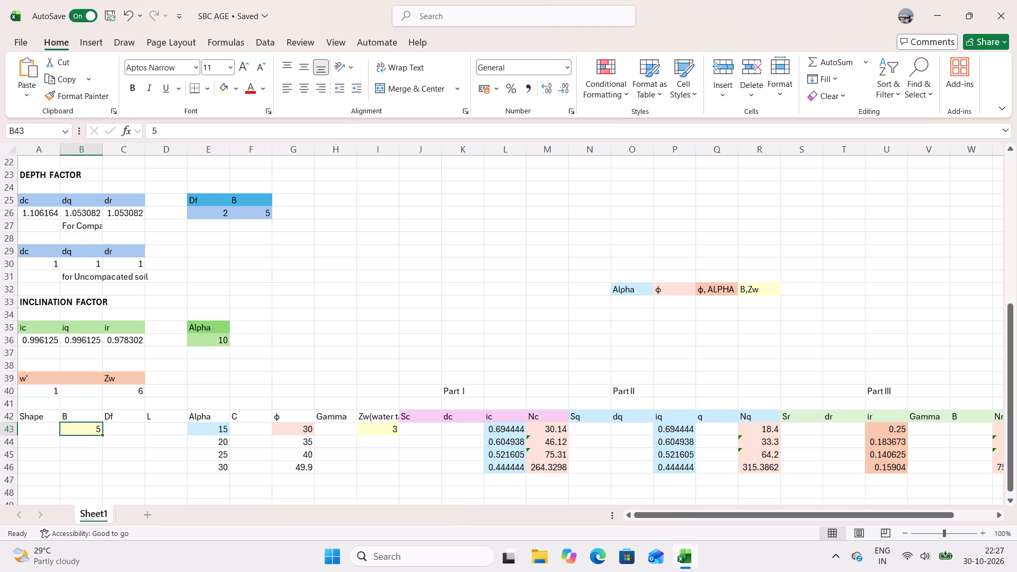
click(712, 430)
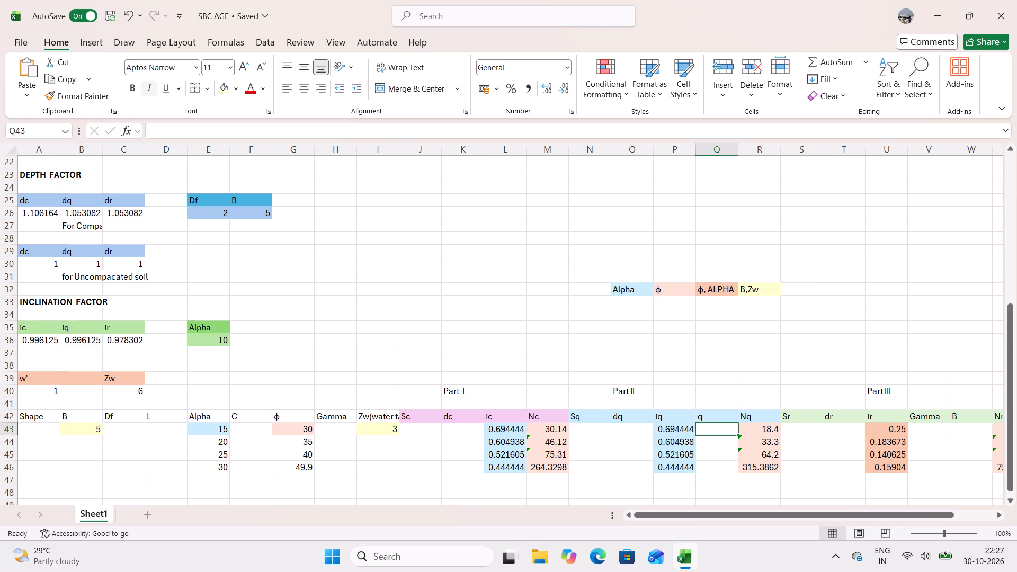
click(172, 133)
key(equal)
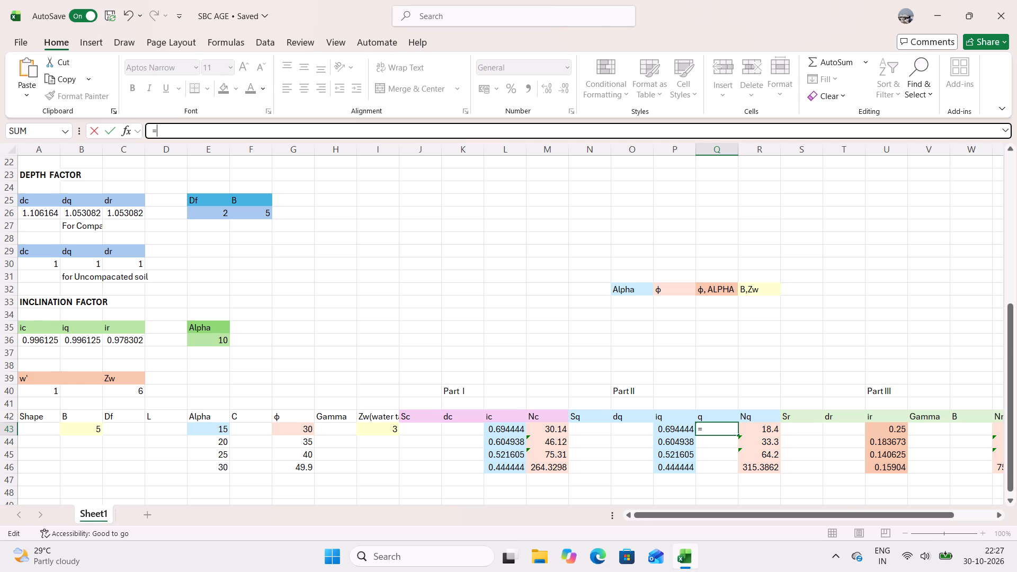
key(i)
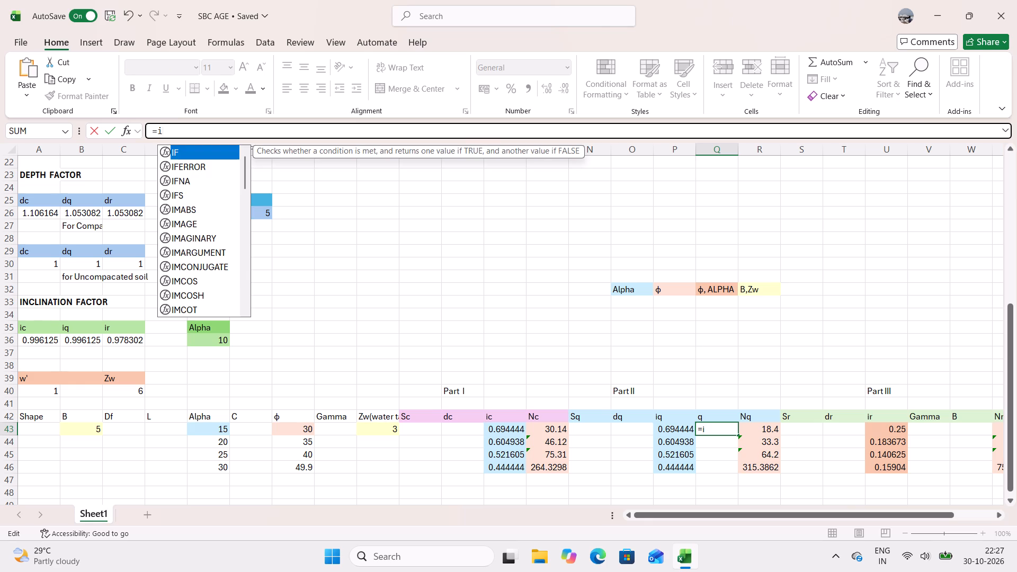
key(f)
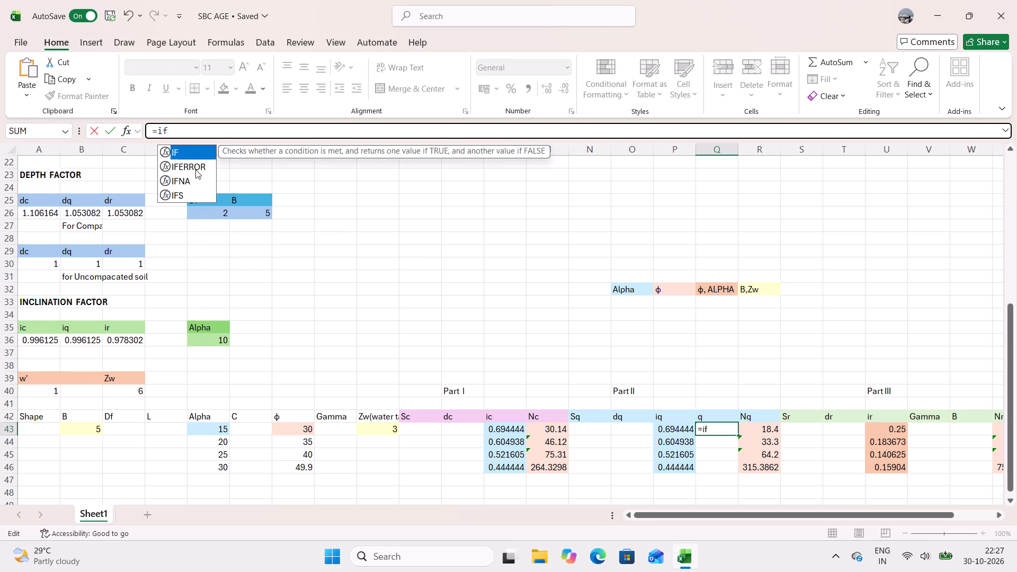
double_click(200, 154)
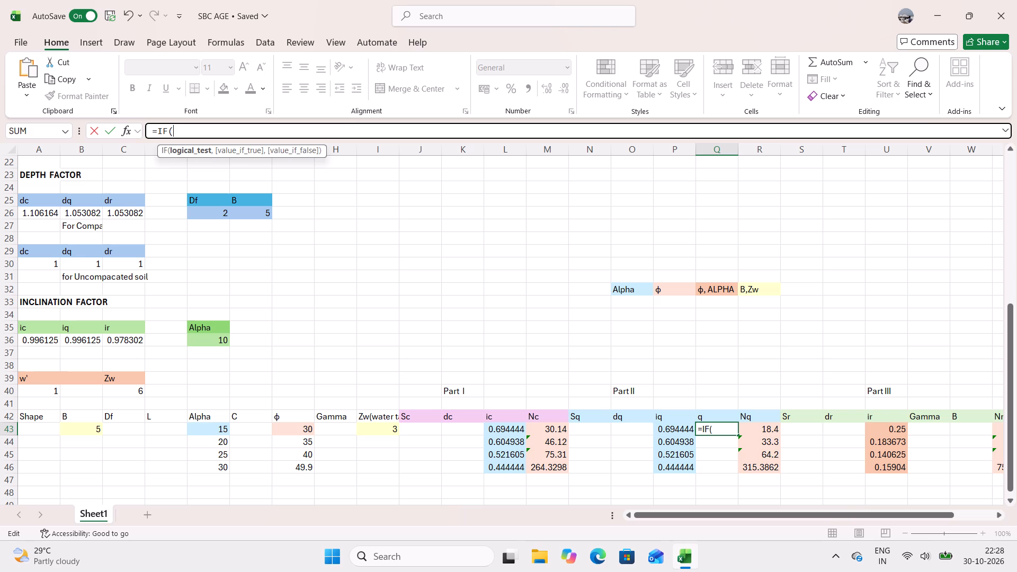
click(123, 428)
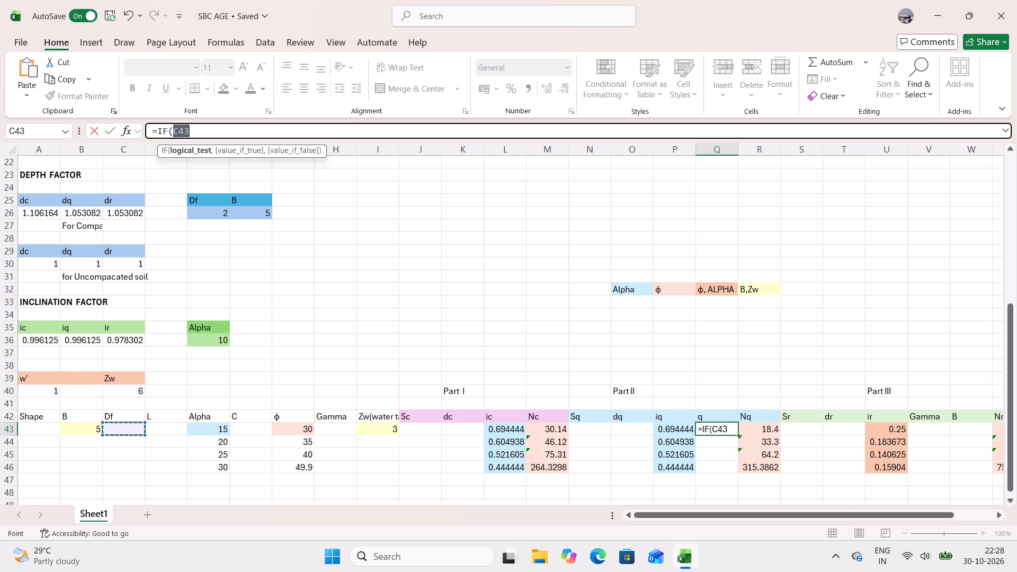
key(asterisk)
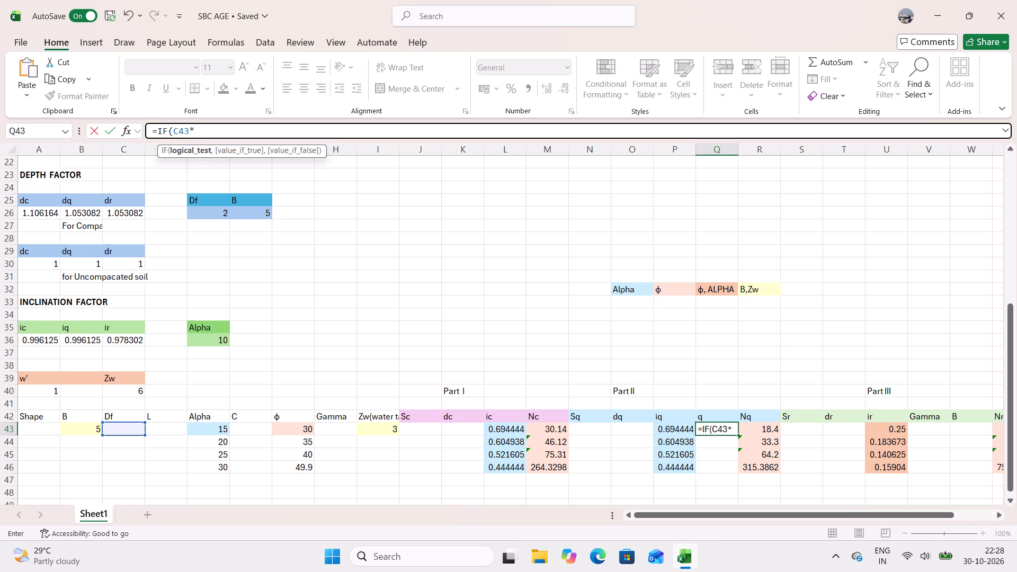
click(343, 429)
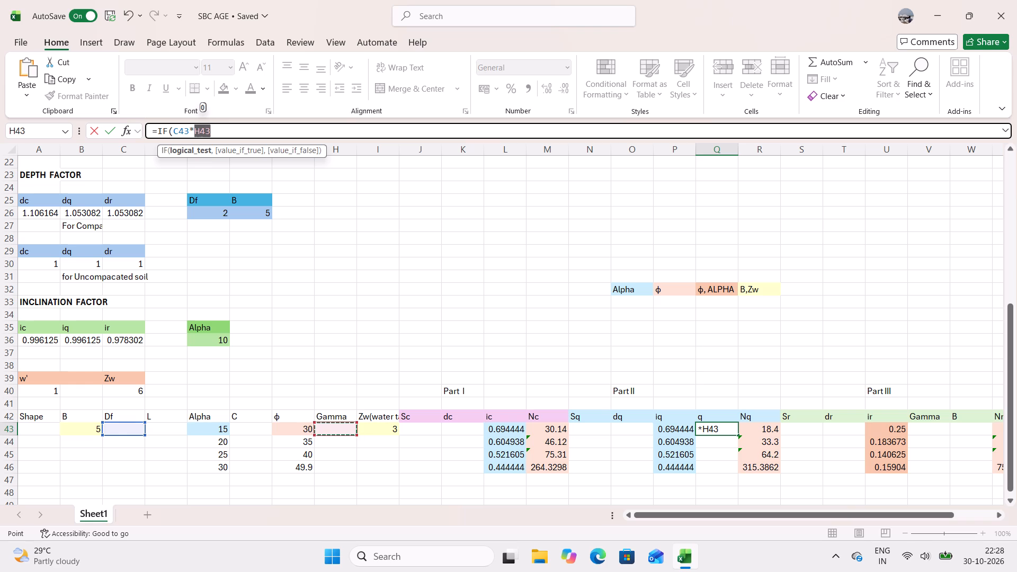
key(comma)
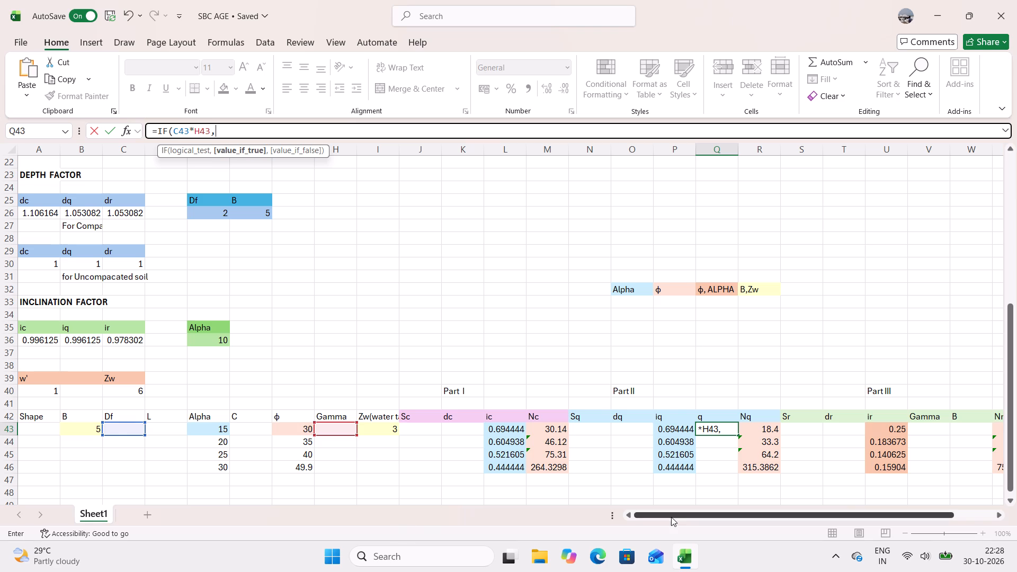
Extend the q formula in Q43 with the w' condition Y43>=.5, close its bracket, and add 1 as the following argument.
drag(671, 517, 864, 512)
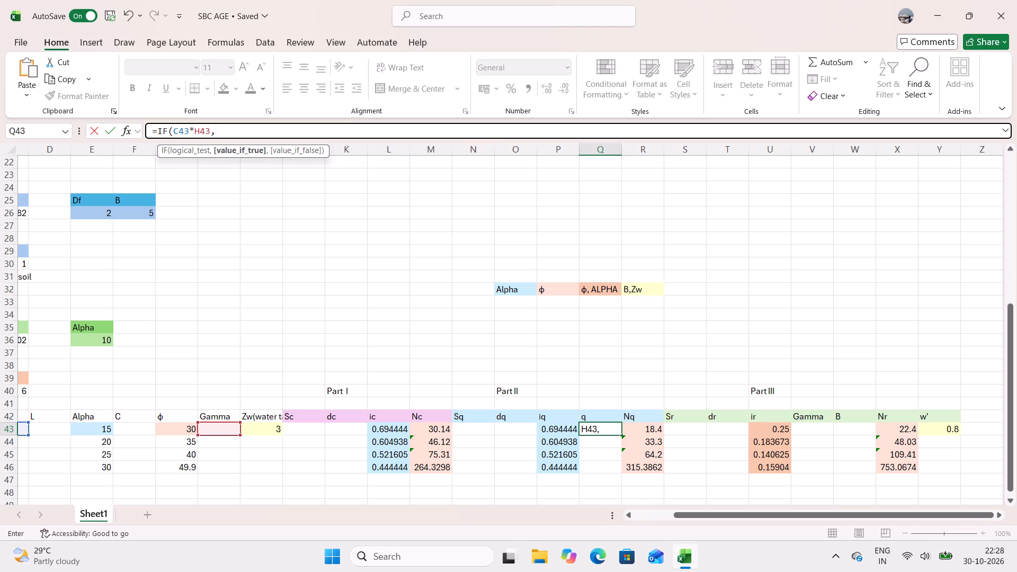
click(950, 433)
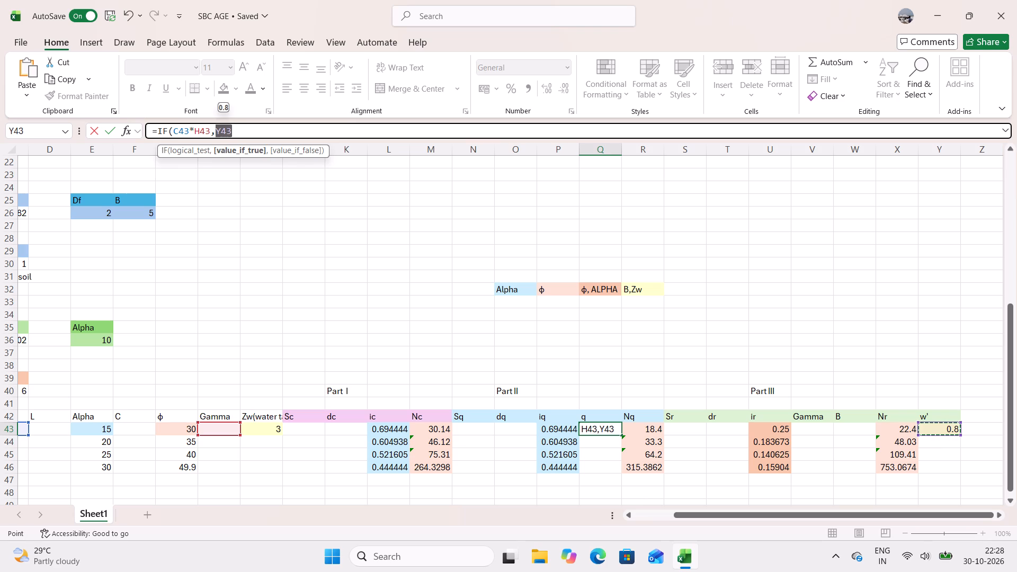
click(239, 131)
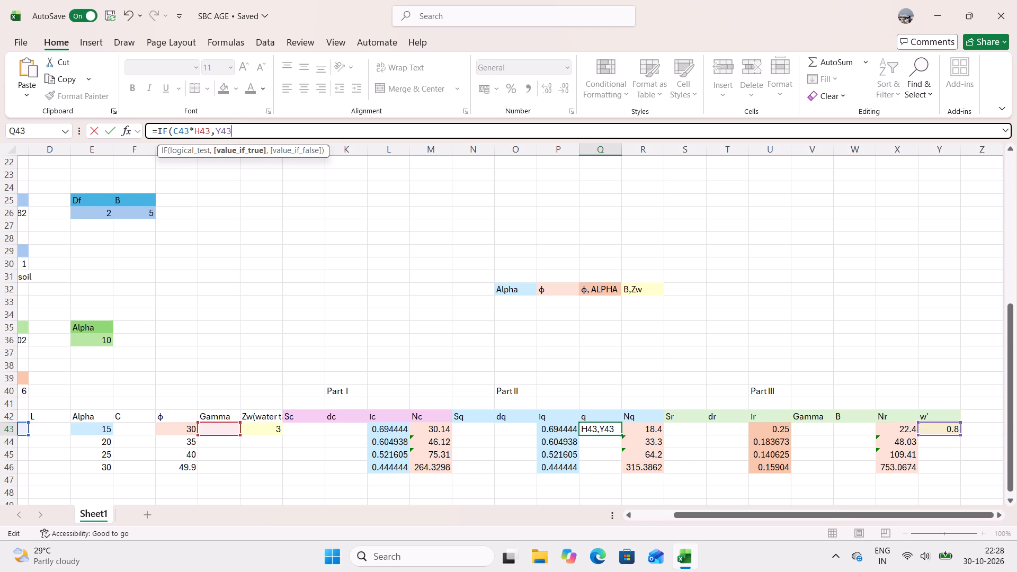
key(shift+greater)
key(equal)
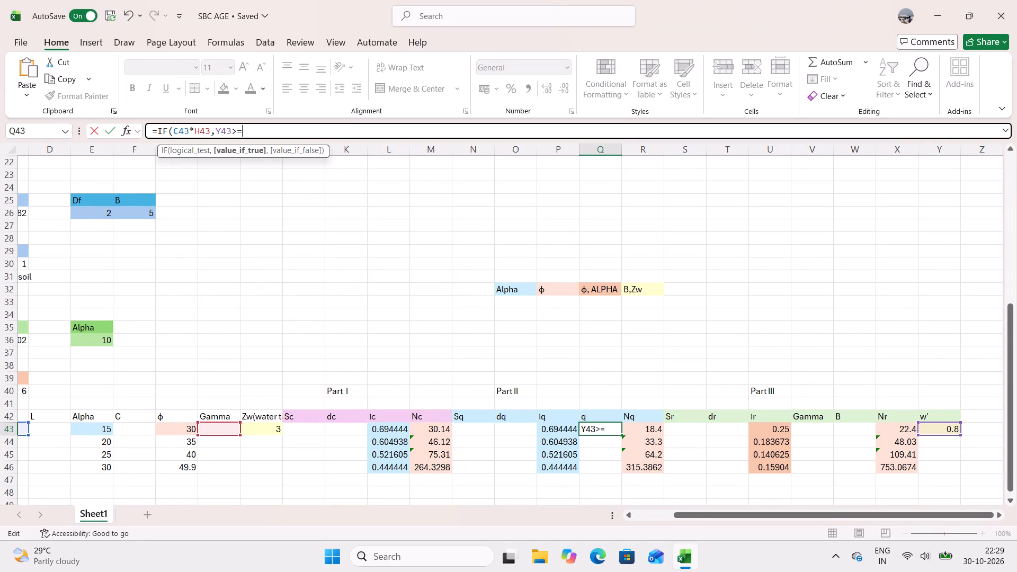
text(.5)
key(shift+parenright)
key(comma)
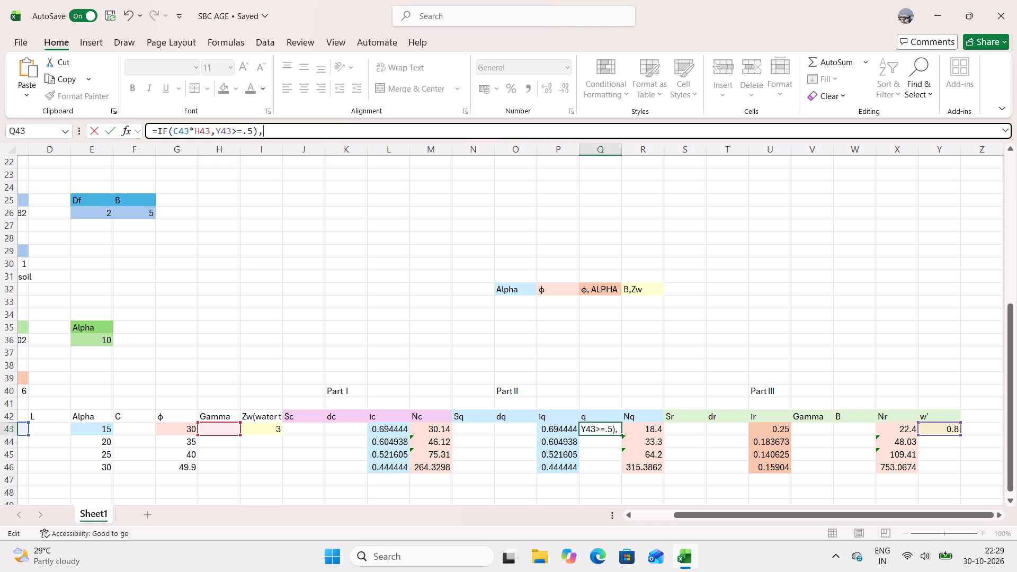
key(1)
key(comma)
Open a bracketed term at the end of the q formula with Gamma divided by 2, H43/2.
key(shift+parenleft)
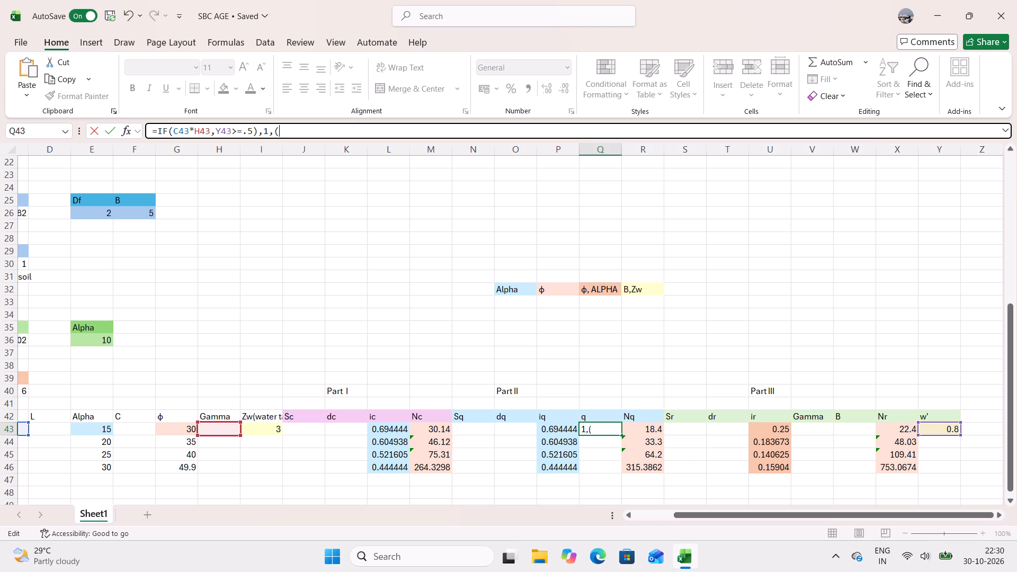
click(215, 433)
click(213, 434)
click(213, 434)
click(290, 133)
click(212, 424)
click(185, 433)
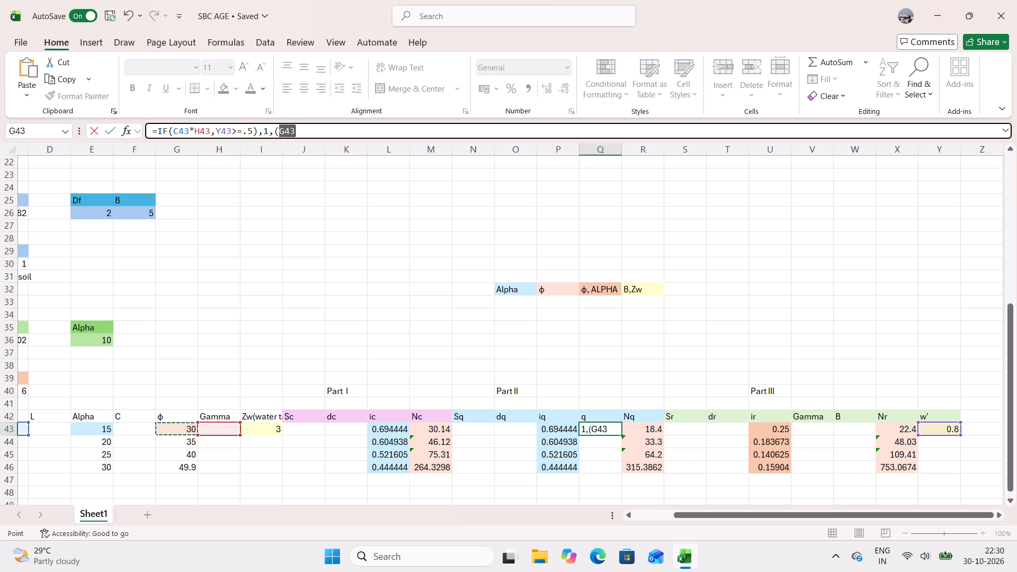
click(220, 426)
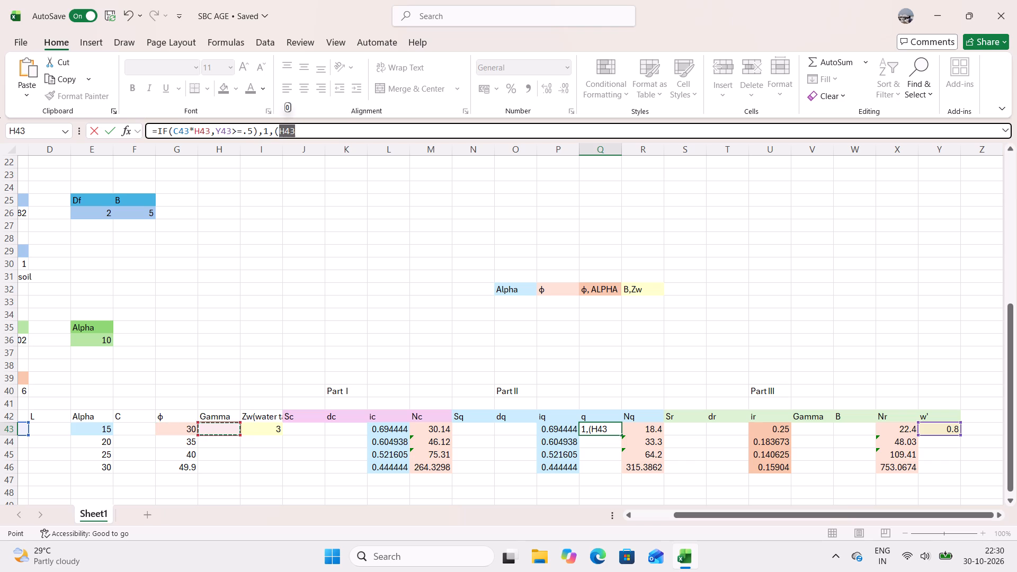
key(slash)
key(2)
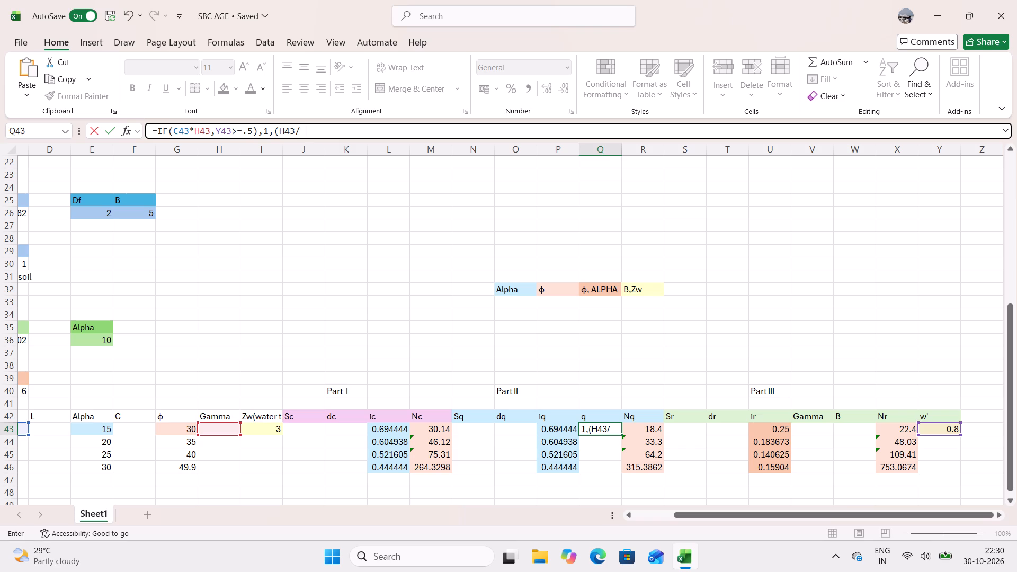
Multiply the H43/2 term in the q formula by the Df cell C43.
key(asterisk)
key(Left)
key(Left)
key(Left)
key(Left)
key(Right)
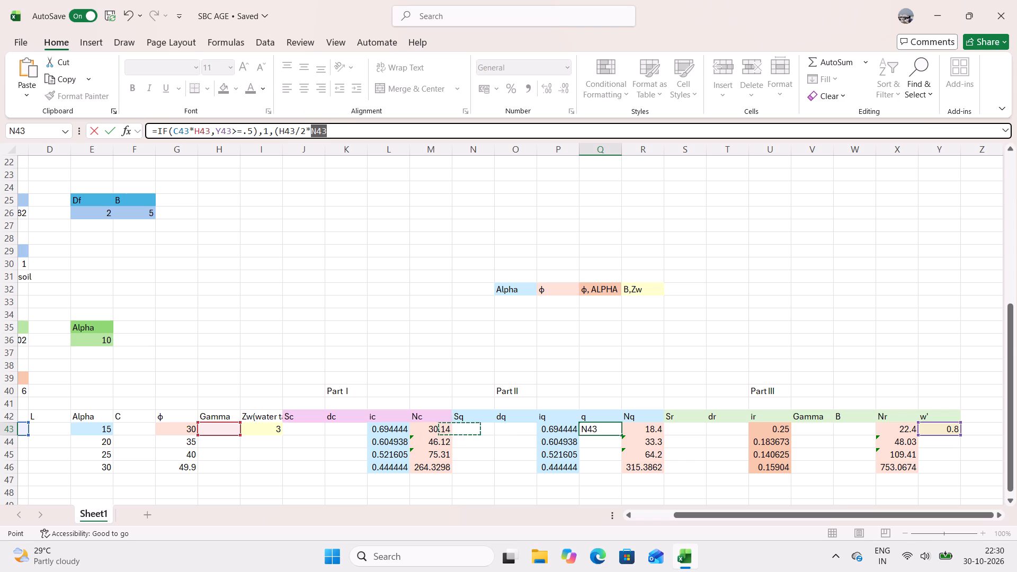
key(Right)
key(Right)
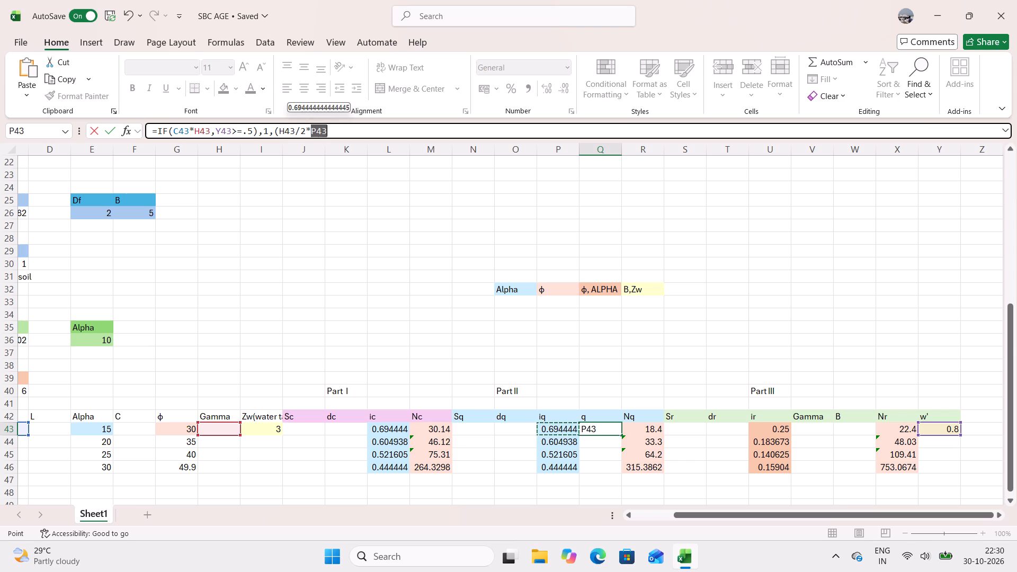
key(Left)
key(Left)
key(Left)
key(Left)
key(Left)
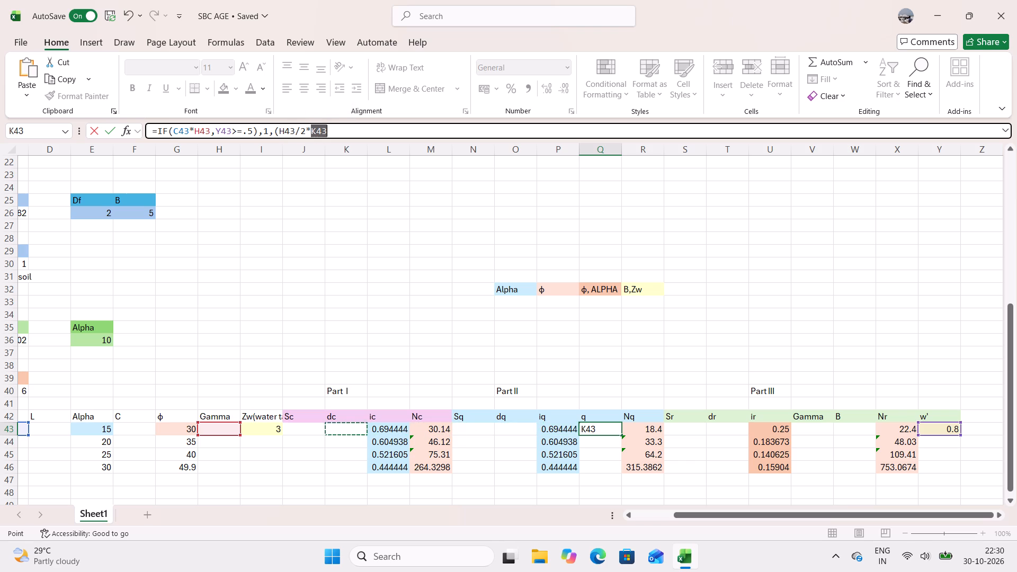
key(Right)
key(Right)
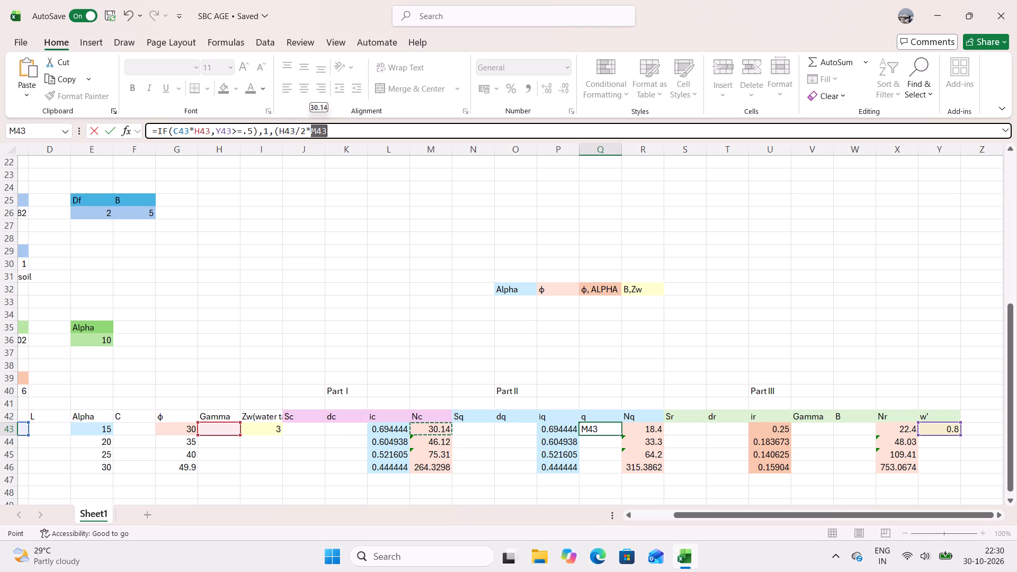
key(Right)
key(Left)
key(Left)
key(Left)
key(Left)
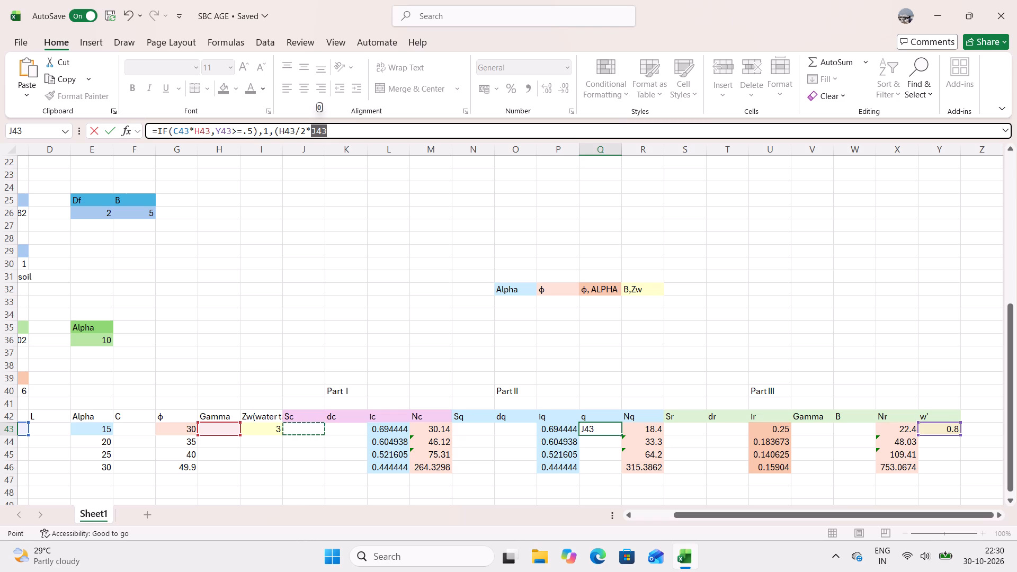
key(Left)
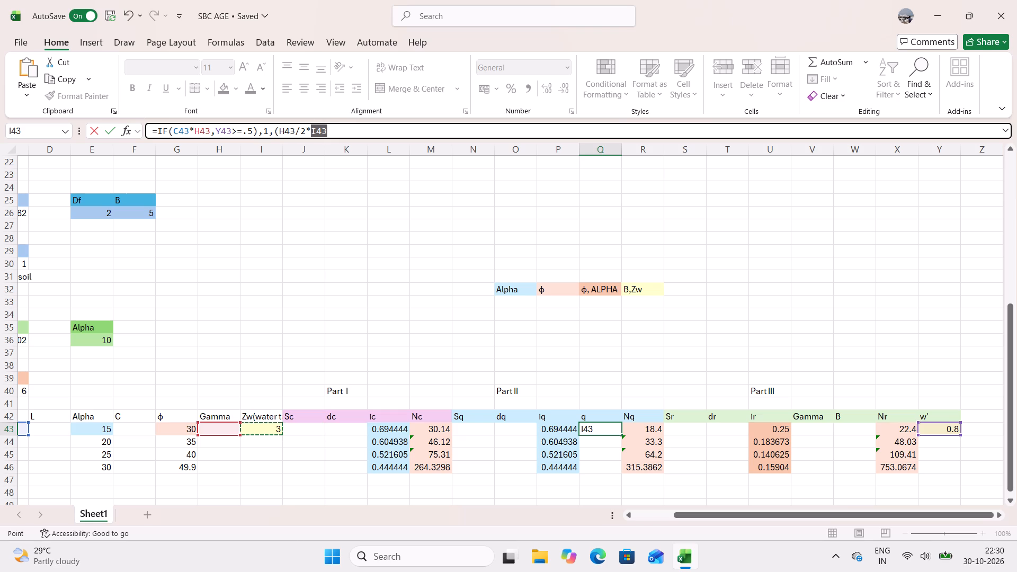
key(Left)
key(Left)
key(Left)
key(Left)
key(Left)
key(Left)
key(Left)
key(Left)
key(Left)
key(Left)
key(Left)
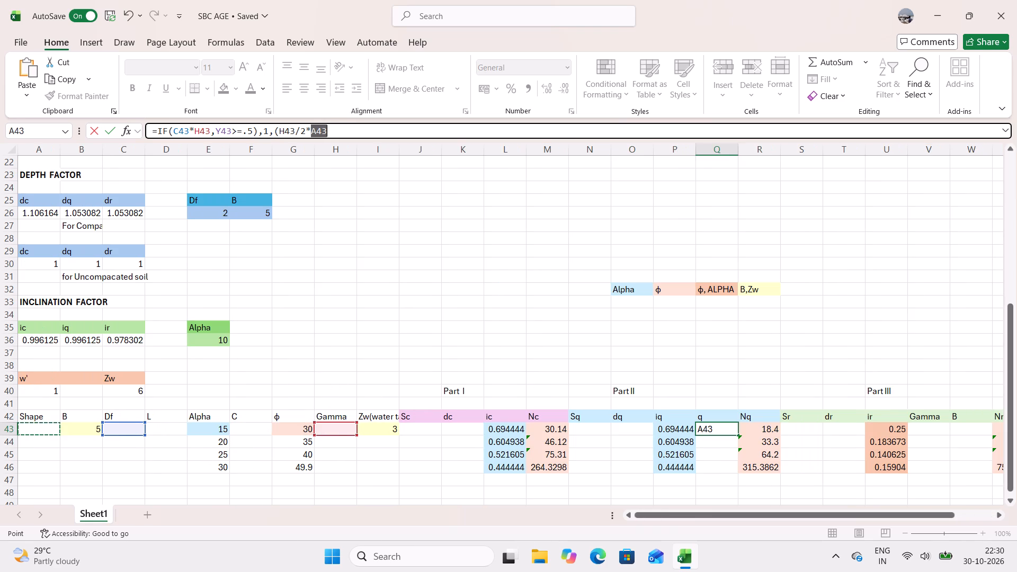
key(Right)
key(Right)
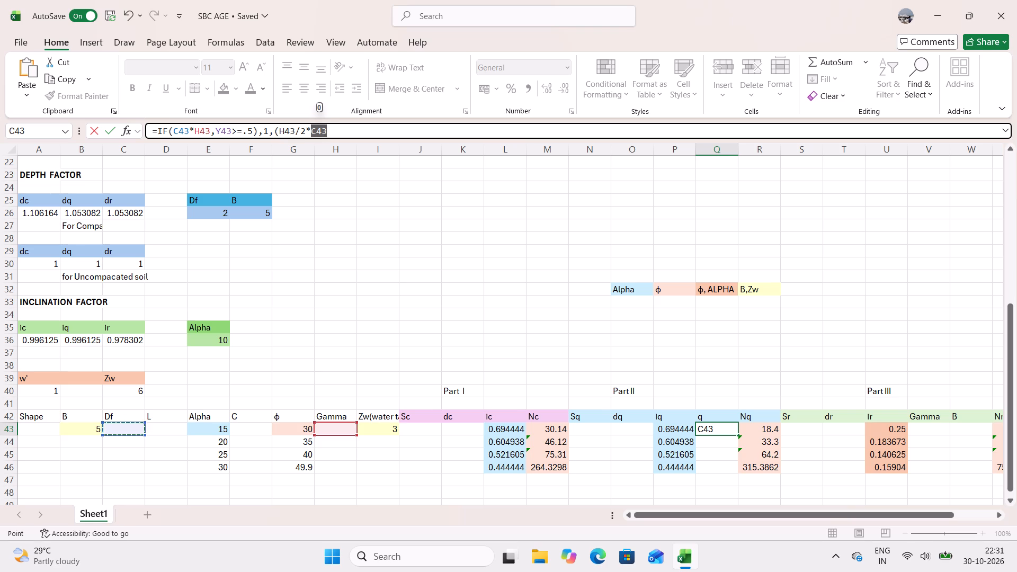
key(Right)
key(Right)
key(Right)
key(Right)
key(Right)
key(Right)
key(Right)
key(Right)
key(Right)
key(Right)
key(Right)
key(Right)
key(Right)
key(Right)
key(Right)
key(Right)
key(Right)
key(Right)
key(Right)
key(Right)
key(Right)
key(Right)
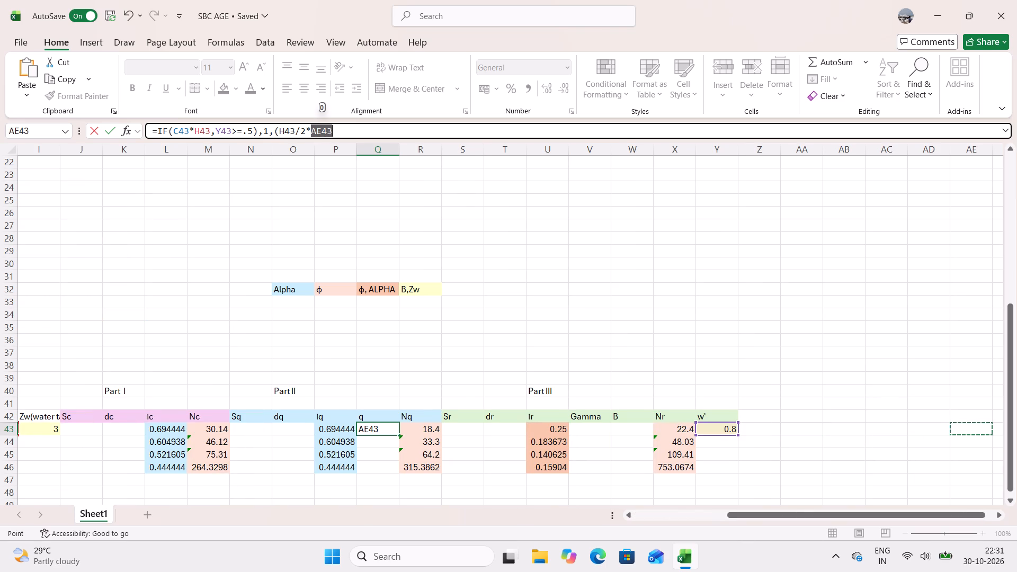
key(Left)
key(Left)
key(Left)
key(Left)
key(Left)
key(Left)
key(Left)
key(Left)
key(Left)
key(Left)
key(Left)
key(Left)
key(Left)
key(Left)
key(Left)
key(Left)
key(Left)
key(Left)
key(Left)
key(Left)
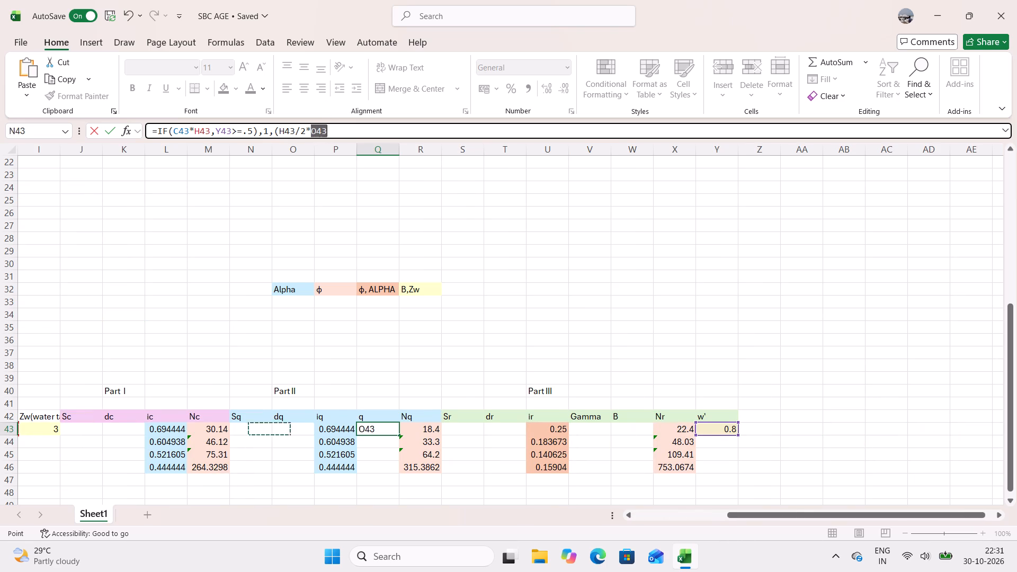
key(Left)
key(Left)
key(Left)
key(Left)
key(Left)
key(Left)
key(Left)
key(Left)
key(Left)
key(Left)
key(Left)
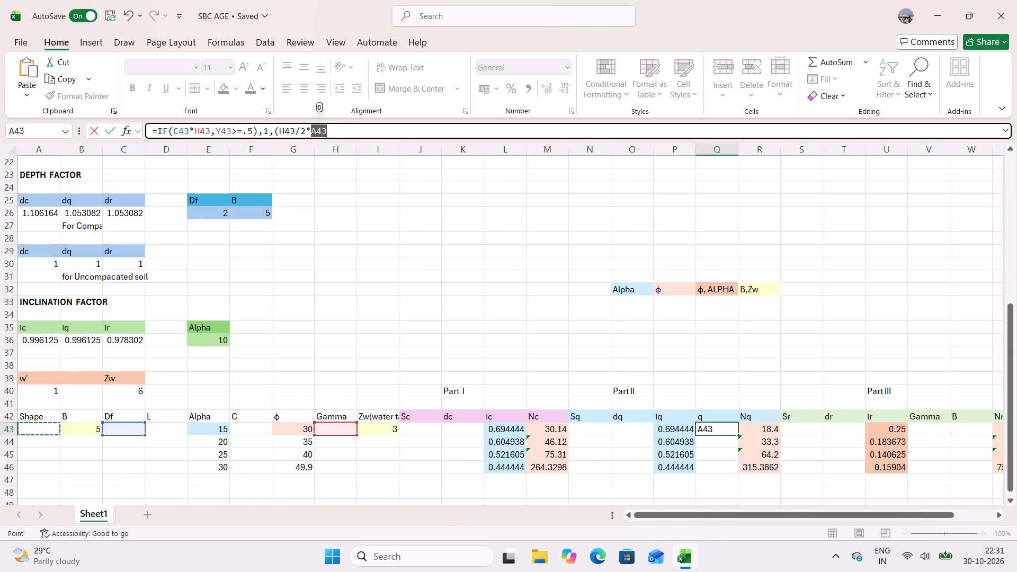
key(Right)
key(Right)
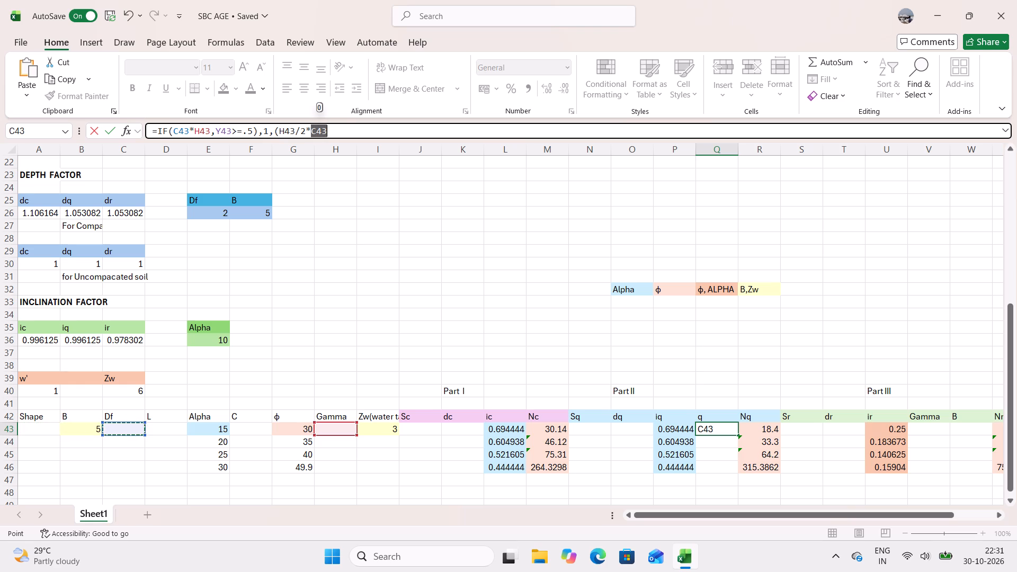
click(346, 137)
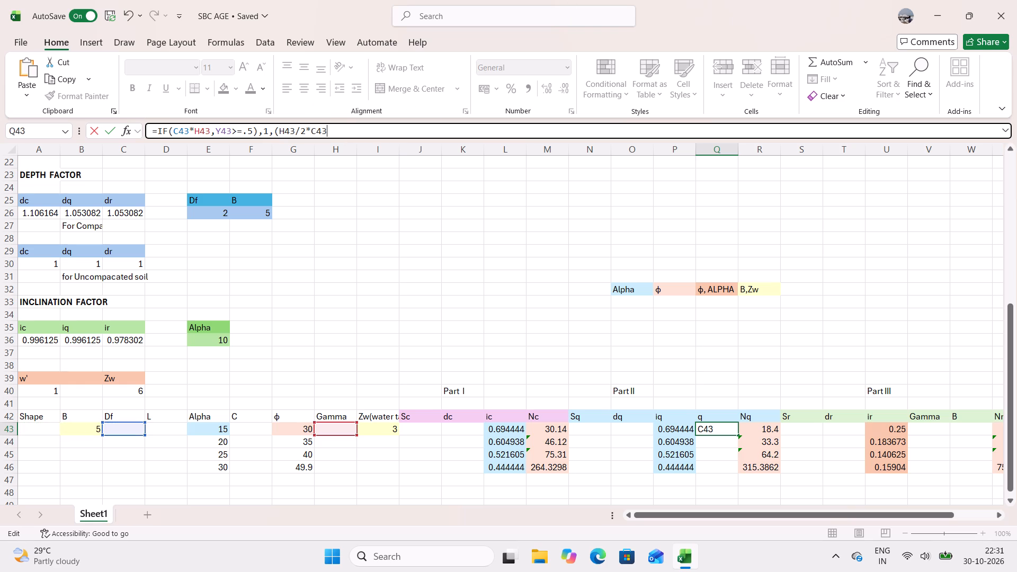
Enclose H43/2 in its own brackets so the formula's last term reads ((H43/2)*C43.
click(278, 132)
key(shift+parenleft)
key(Right)
key(Right)
key(Right)
key(Right)
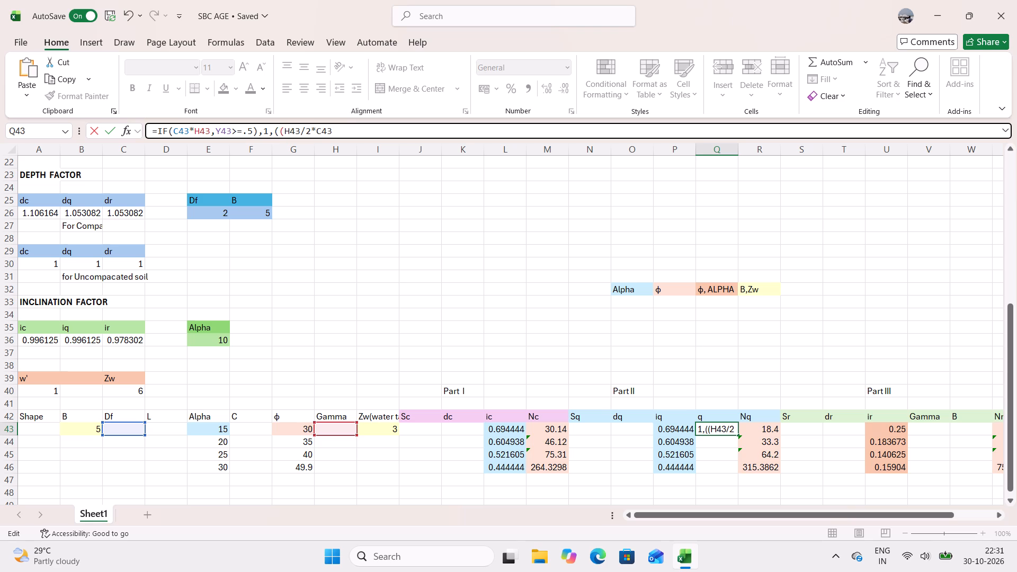
key(Right)
key(shift+parenright)
key(Right)
key(Right)
key(Right)
Extend the H43/2 term of the q formula with the w' condition Y43<0.5 and the value 1, and close its bracket.
key(Right)
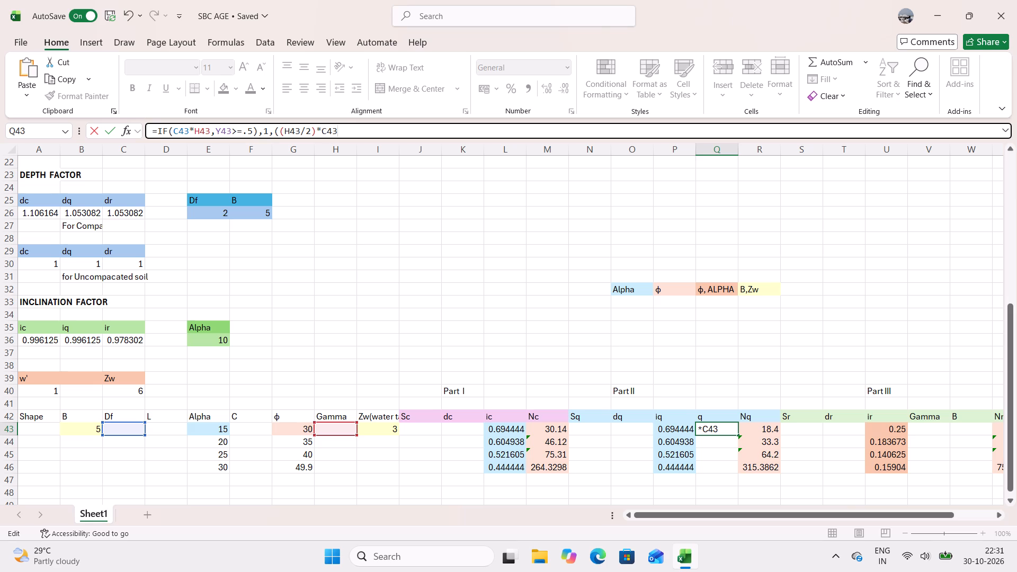
key(shift+parenright)
key(BackSpace)
key(comma)
drag(683, 517, 803, 511)
click(948, 428)
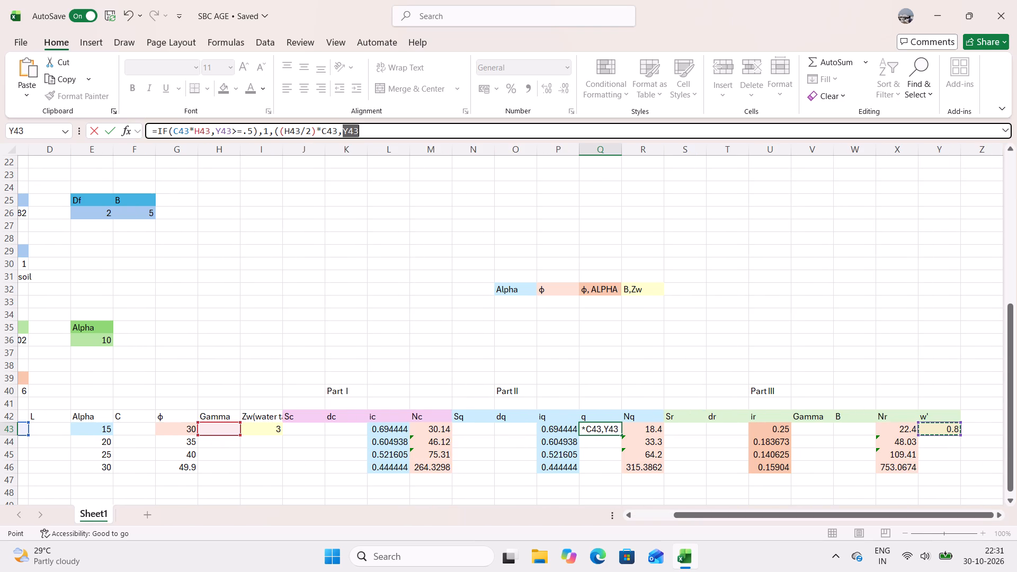
click(371, 125)
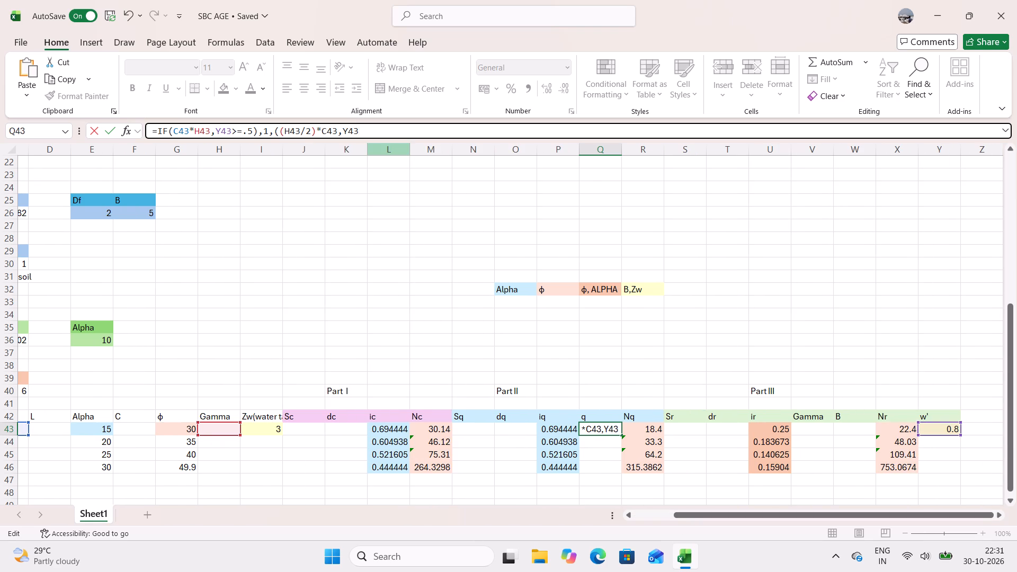
key(comma)
key(BackSpace)
key(shift+less)
text(0.5)
key(comma)
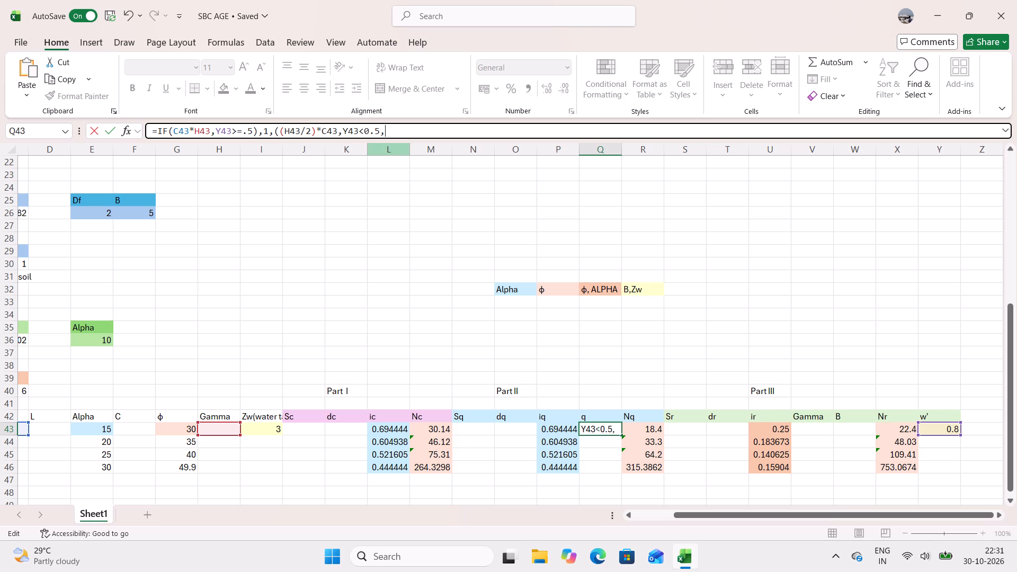
key(1)
key(shift+parenright)
Add 1 as the q formula's final argument, close the outer bracket and try to enter the formula.
key(comma)
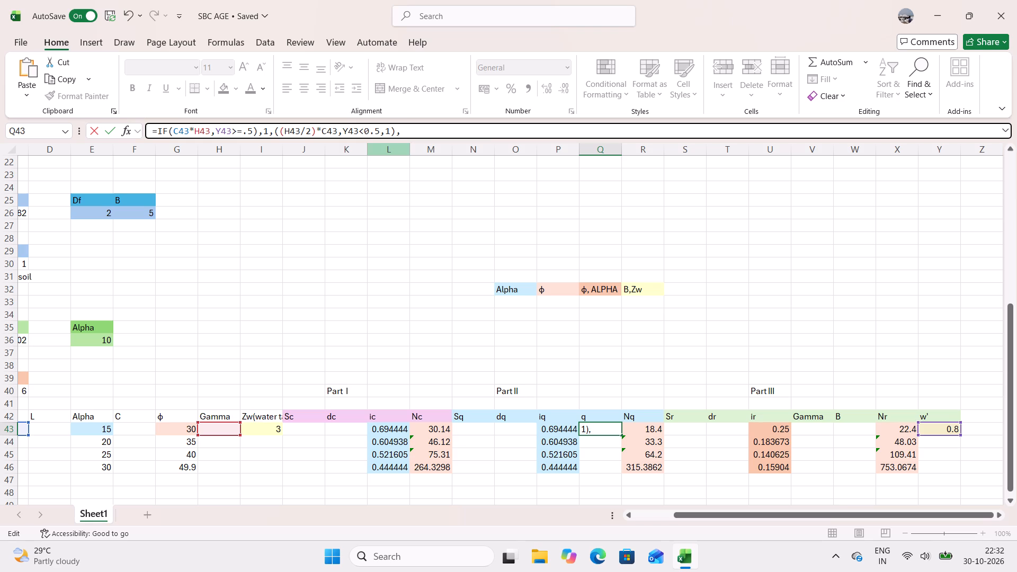
key(1)
key(shift+parenright)
key(Return)
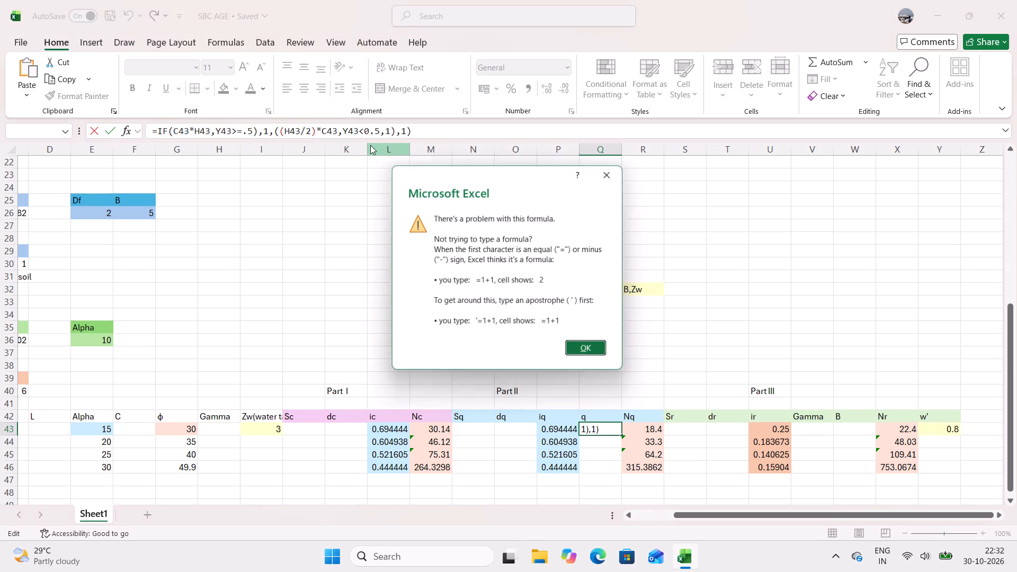
click(576, 352)
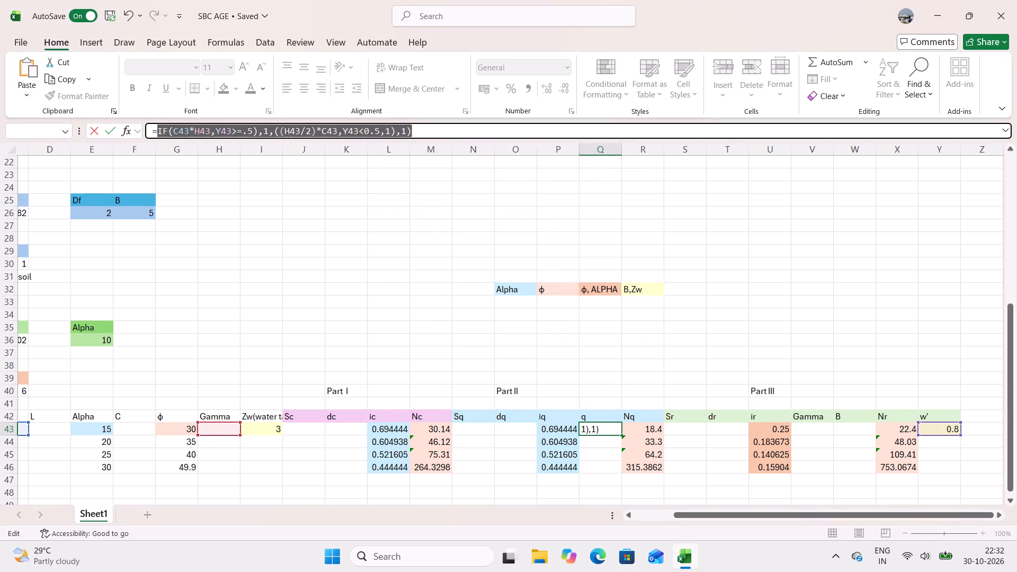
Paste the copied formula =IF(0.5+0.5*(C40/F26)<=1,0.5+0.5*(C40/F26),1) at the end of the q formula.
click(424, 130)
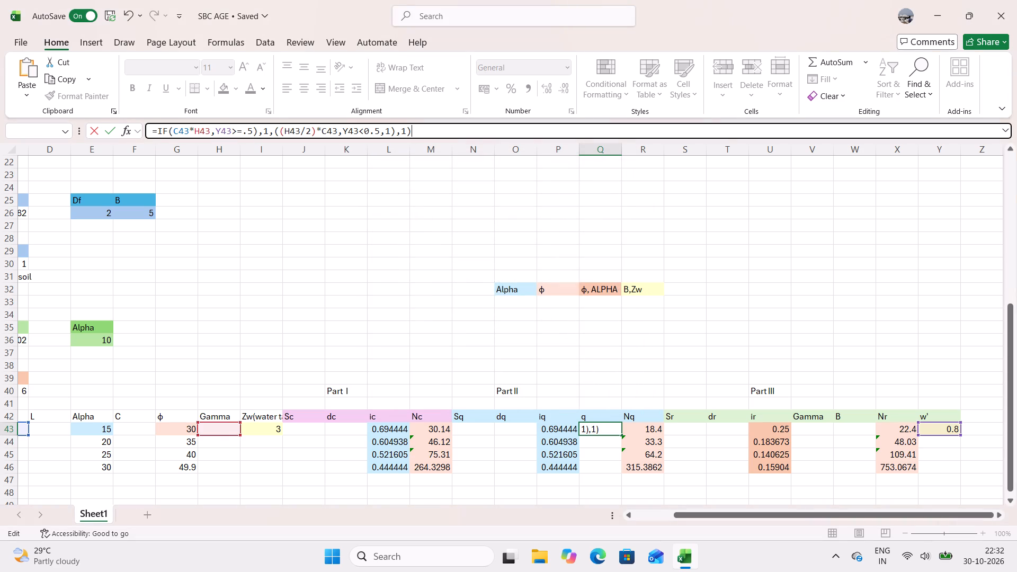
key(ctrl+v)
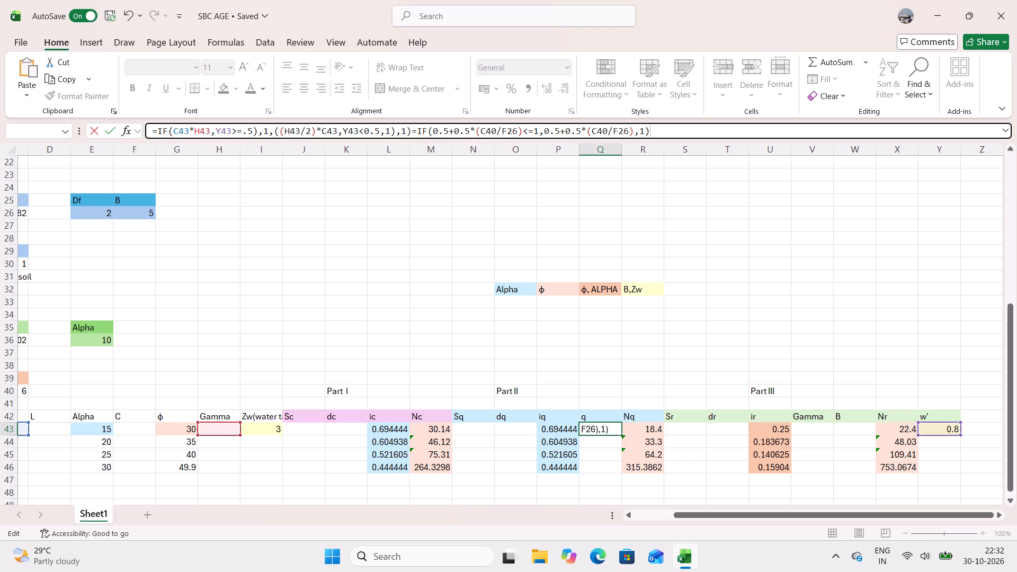
Replace the comma after C43*H43 in the q formula with a closing bracket.
click(217, 131)
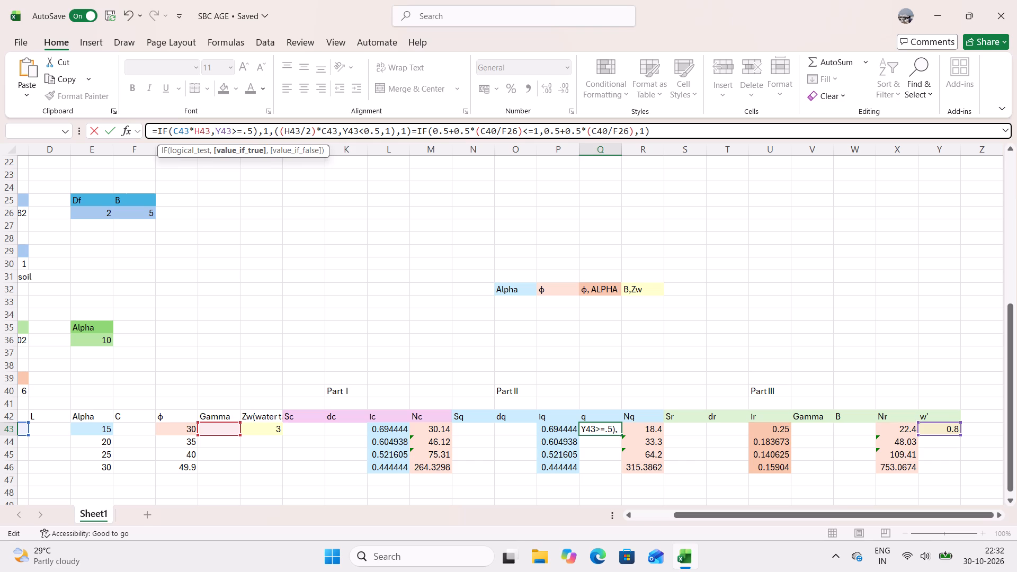
key(BackSpace)
key(shift+parenright)
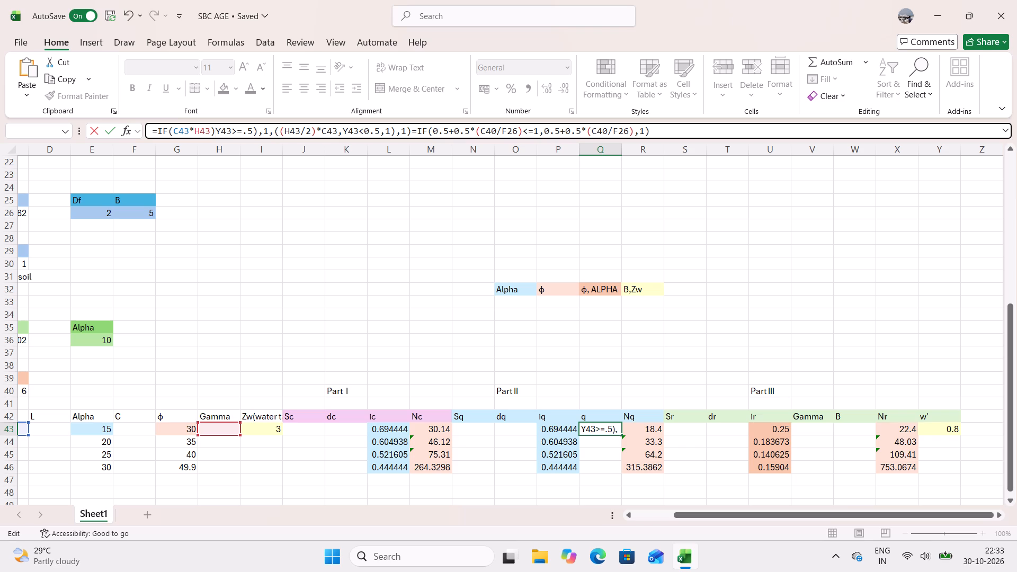
Remove the two standalone 1 arguments from the q formula, one before and one after the bracketed H43/2 term.
click(270, 127)
key(Right)
key(BackSpace)
key(BackSpace)
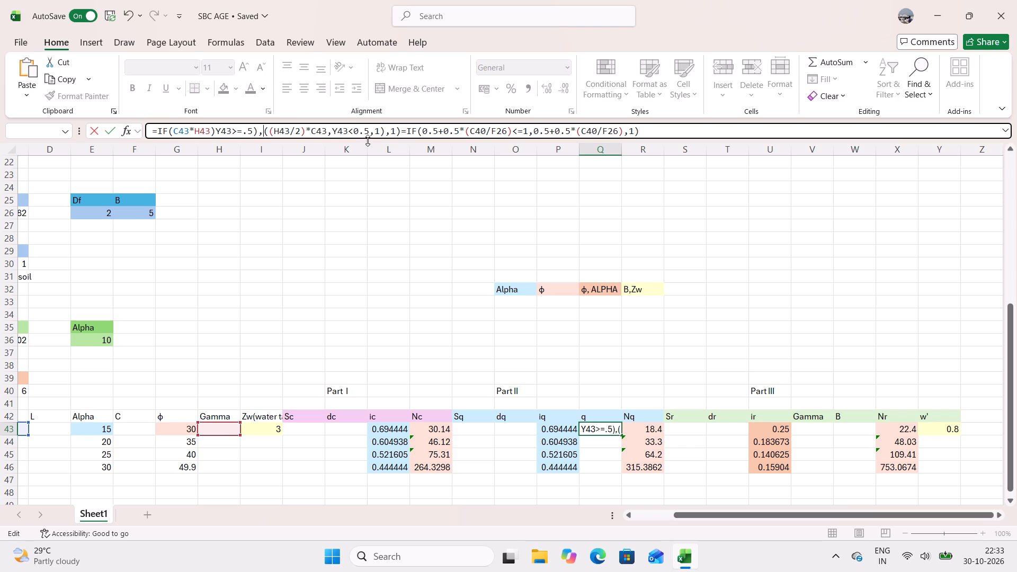
click(397, 130)
key(BackSpace)
key(BackSpace)
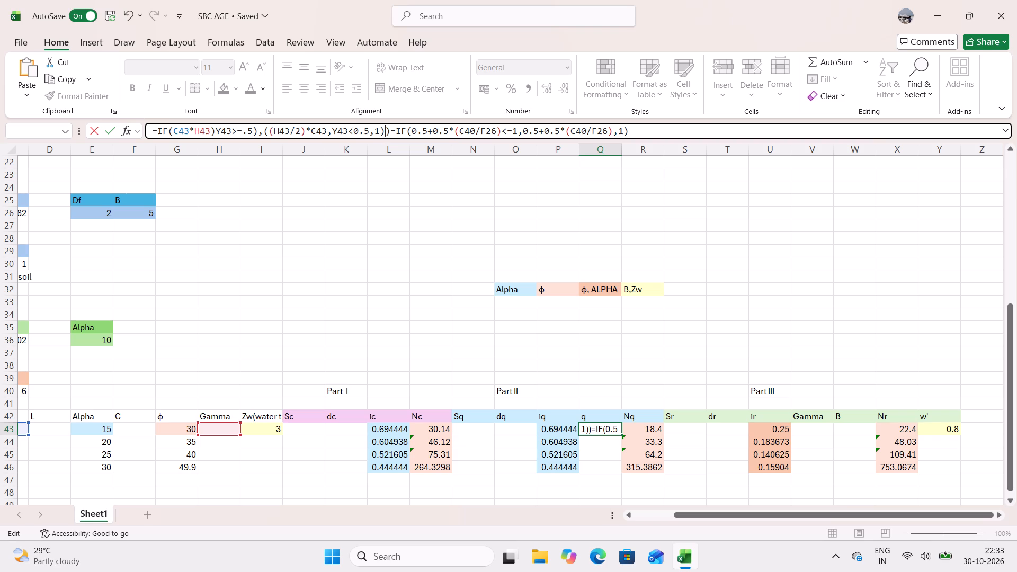
Open a bracket before C43*H43 in the q formula so the product reads (C43*H43).
click(166, 131)
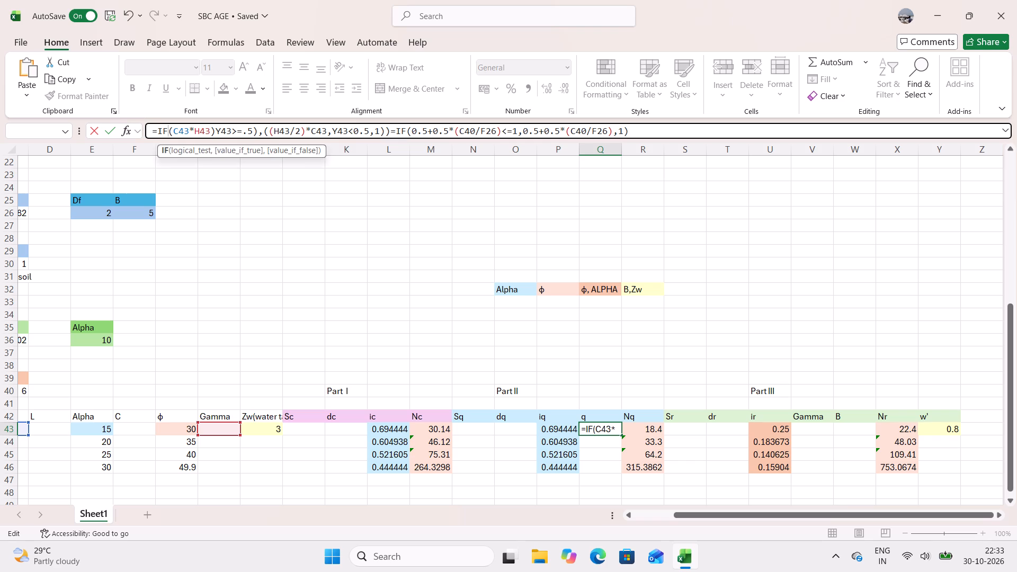
key(shift+parenleft)
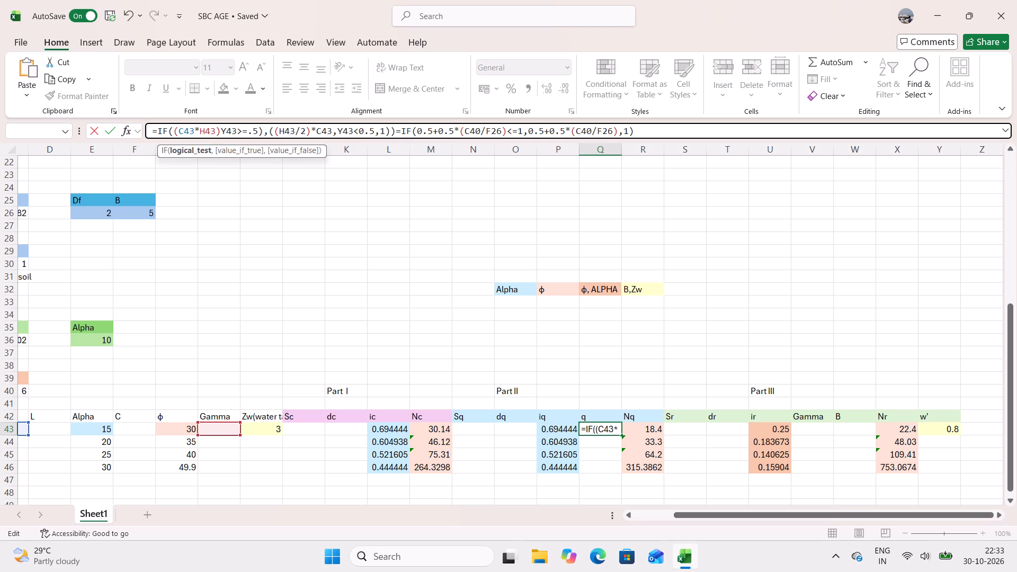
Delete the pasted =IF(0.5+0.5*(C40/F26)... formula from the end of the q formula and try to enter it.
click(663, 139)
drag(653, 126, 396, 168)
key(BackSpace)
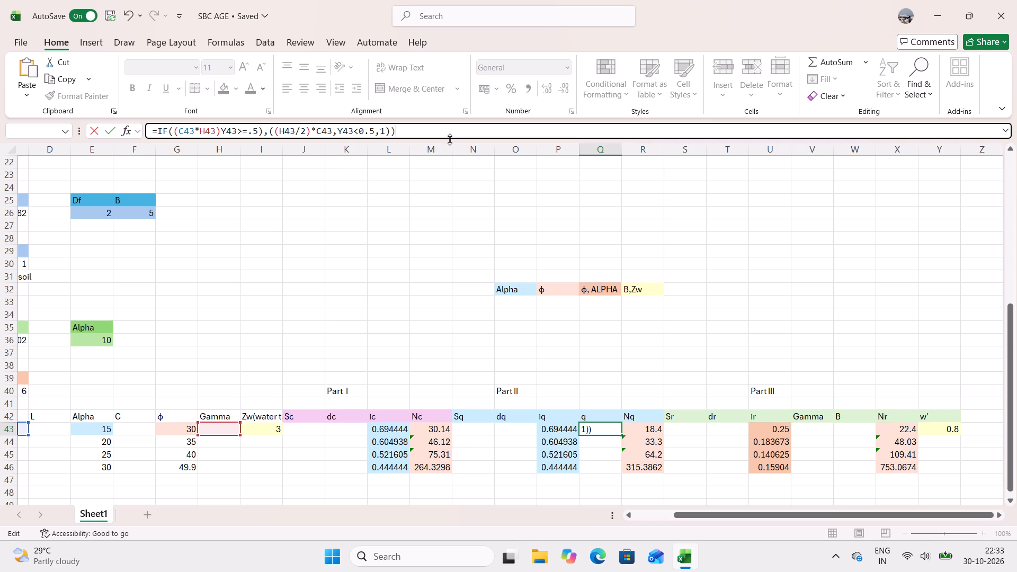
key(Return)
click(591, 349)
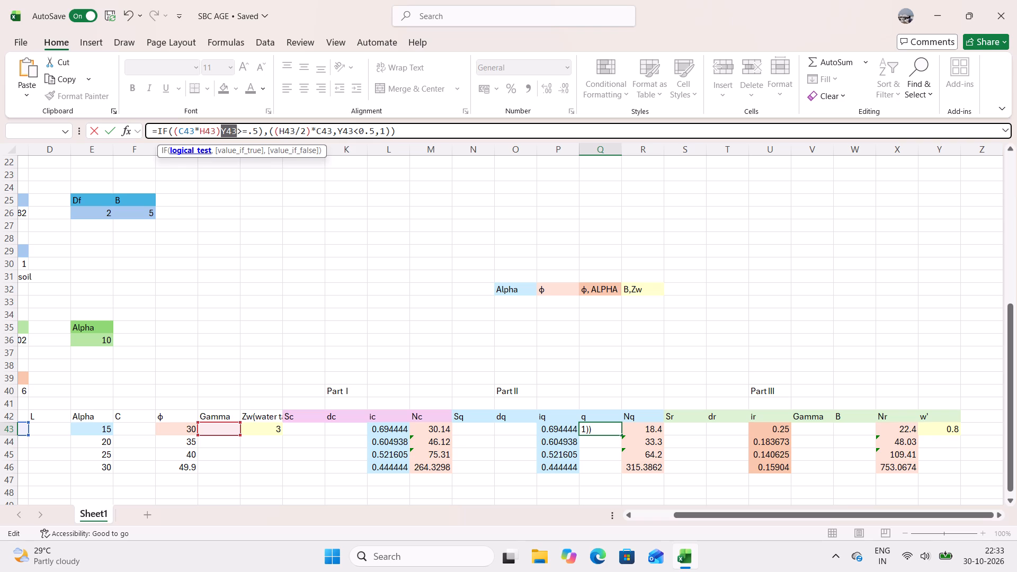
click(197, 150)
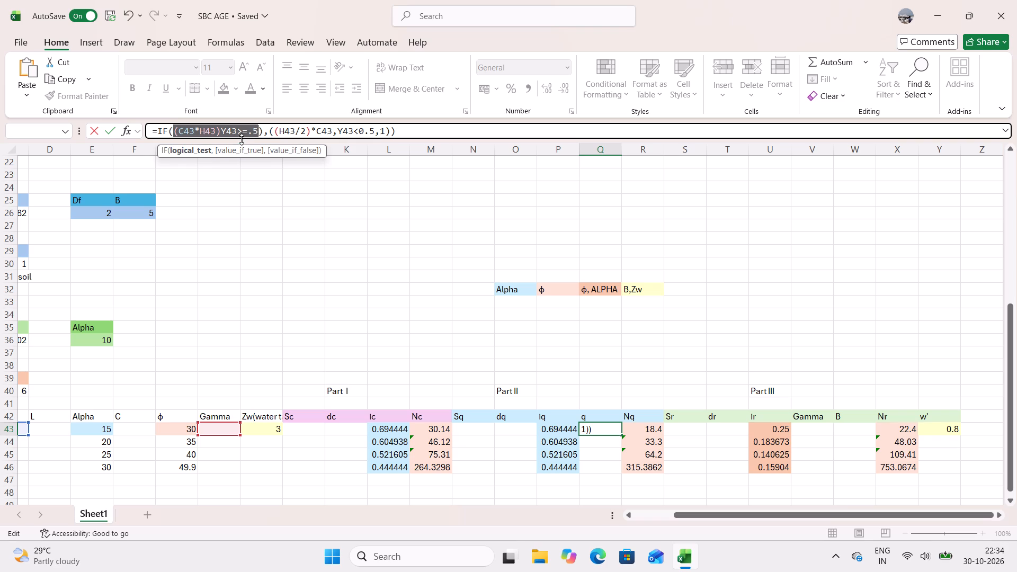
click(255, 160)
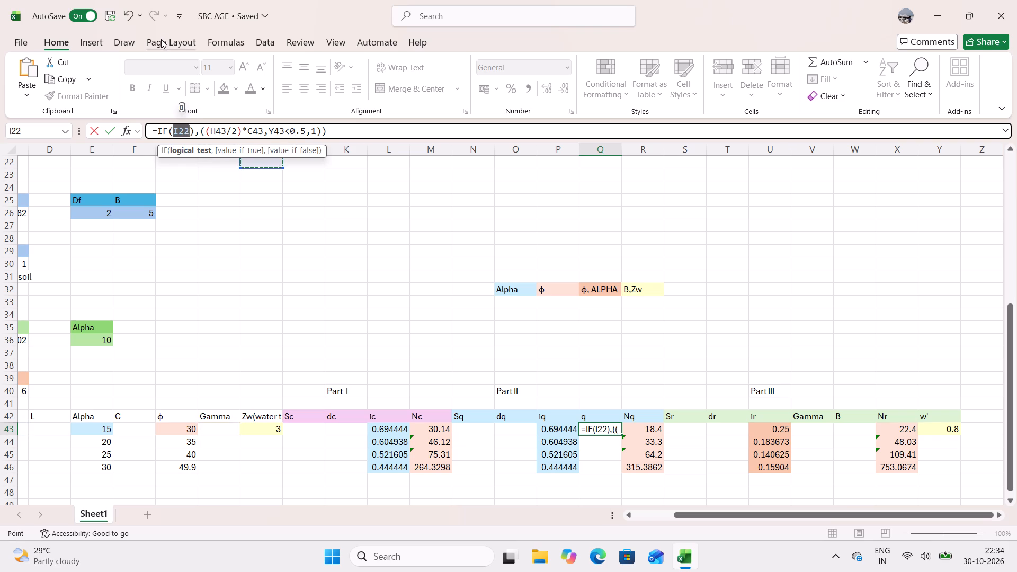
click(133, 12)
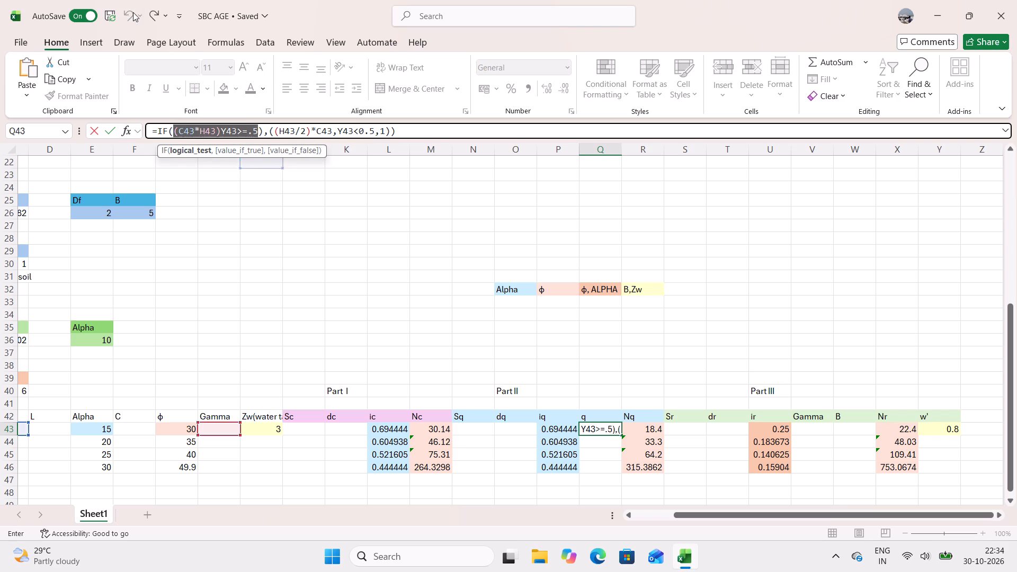